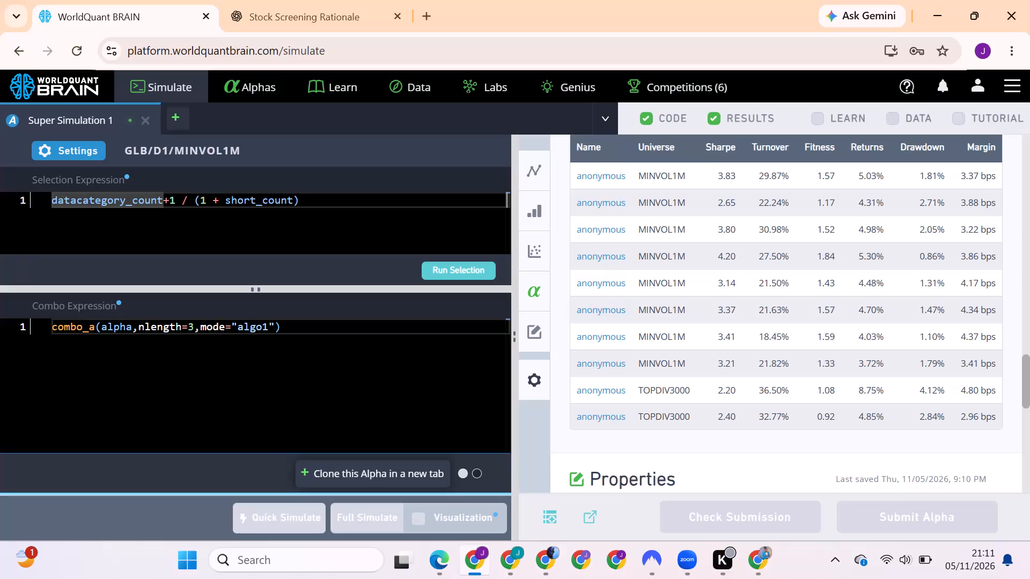
Close the Super Simulation 1 simulation and open the list of submitted alphas.
click(142, 125)
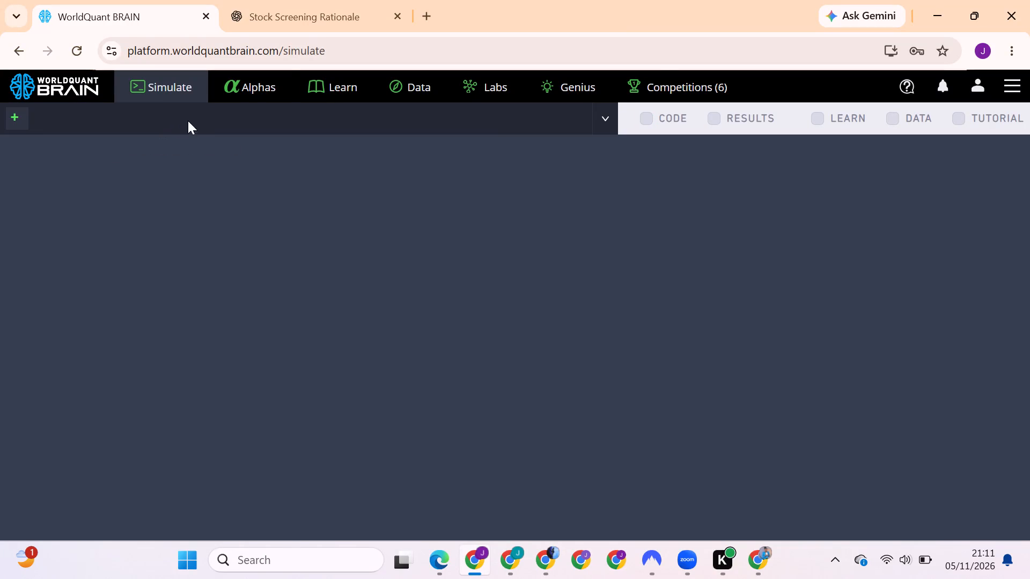
click(245, 91)
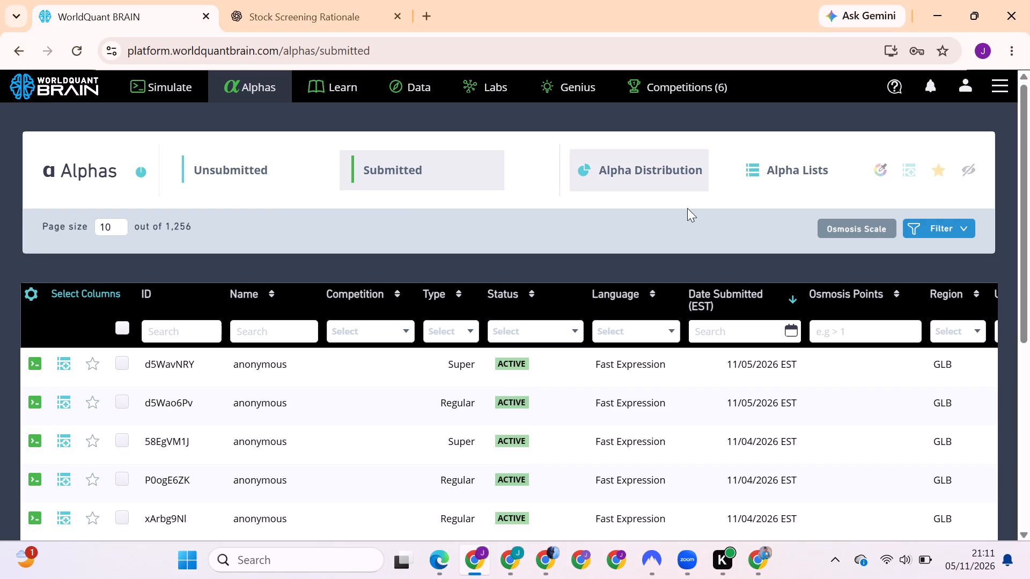
Sign out of the WorldQuant BRAIN account.
click(967, 90)
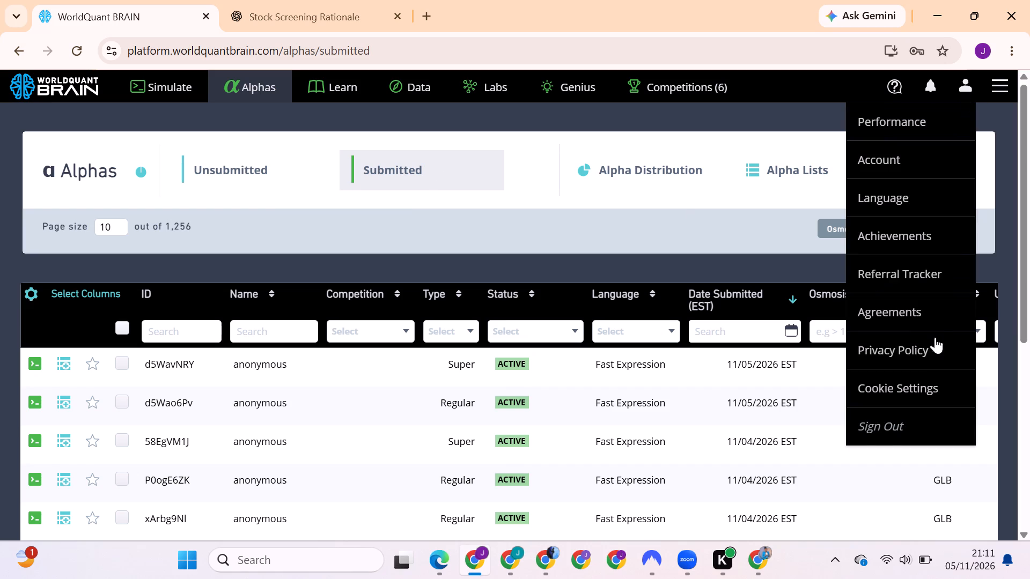
click(882, 430)
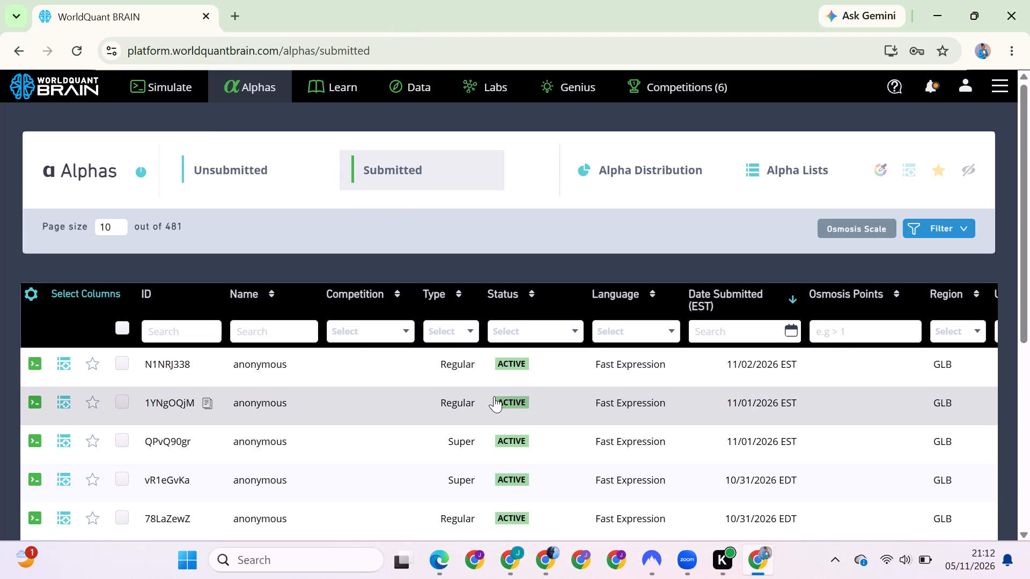
Open the details of the submitted regular alpha 1YNgOQjM.
click(494, 396)
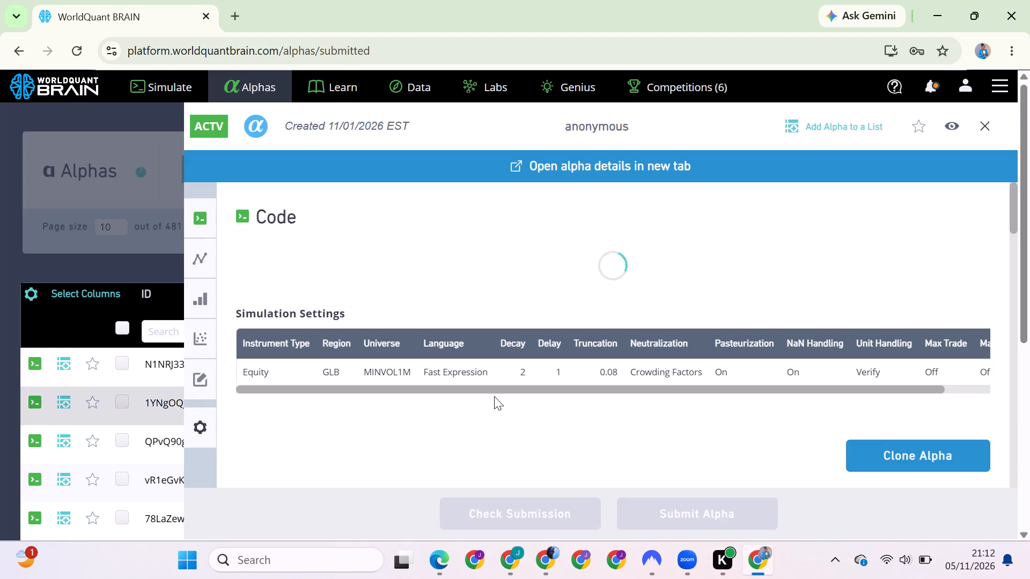
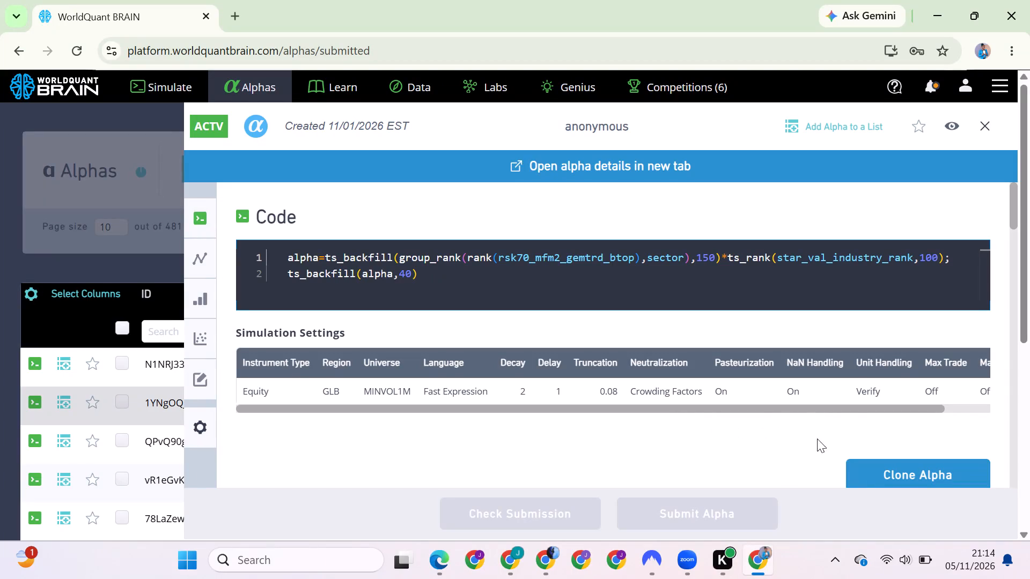
Clone the submitted alpha 1YNgOQjM into the simulator and narrow the code pane to widen the area beside it.
click(859, 471)
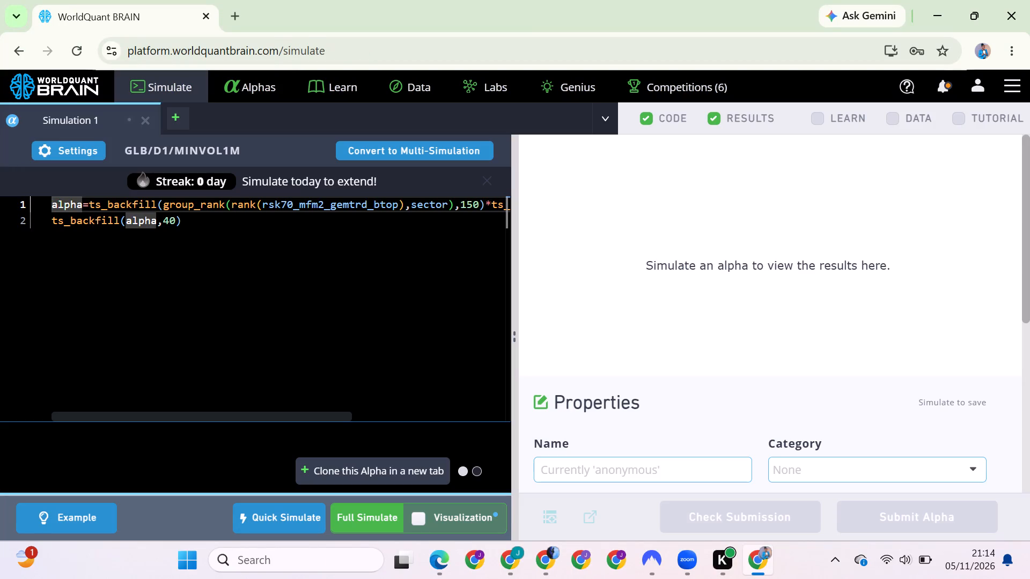
click(298, 263)
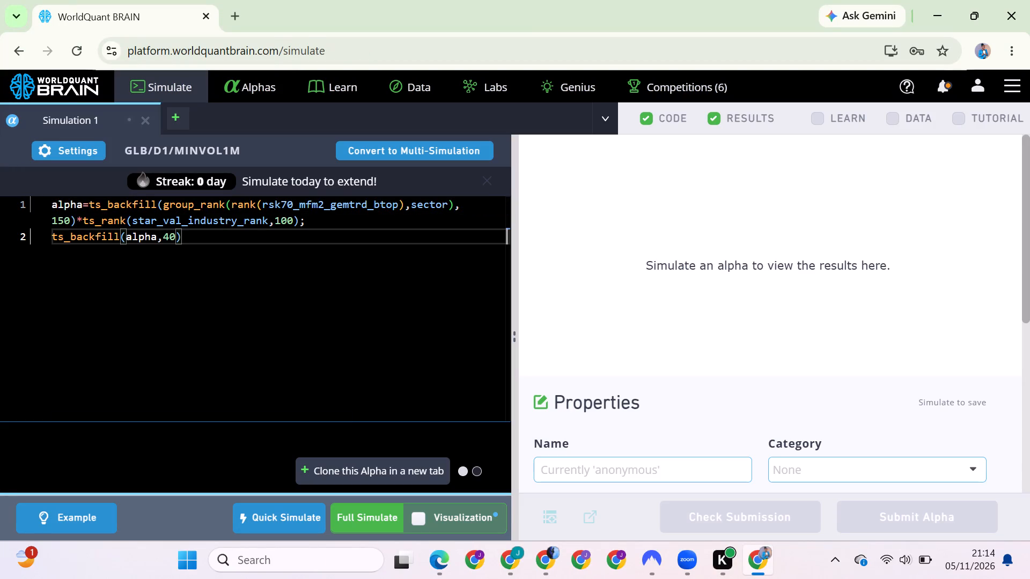
drag(516, 239, 372, 281)
click(318, 332)
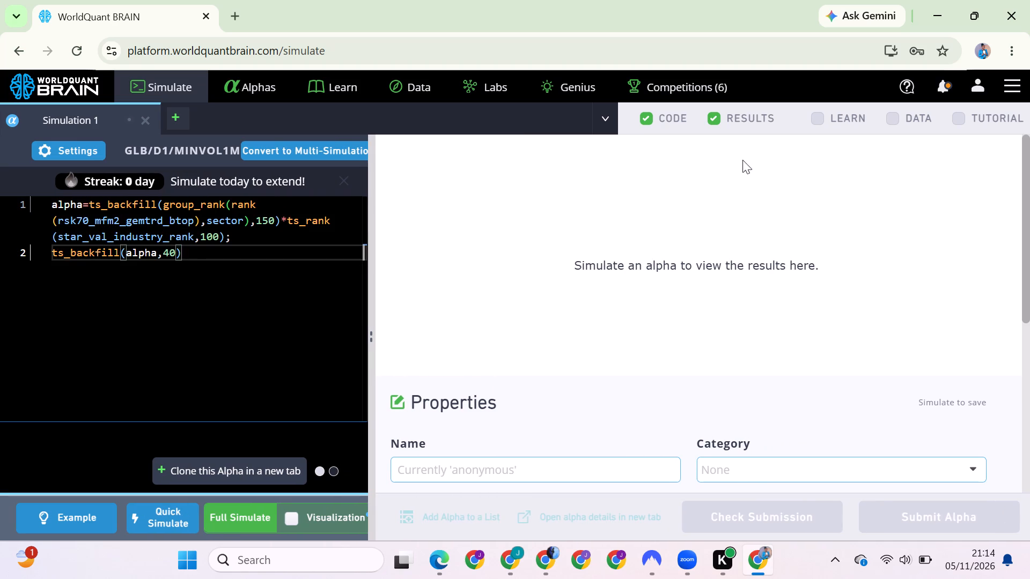
Show all data fields beside the code, filter them to the Other category, and sort by alpha count in descending order.
click(897, 124)
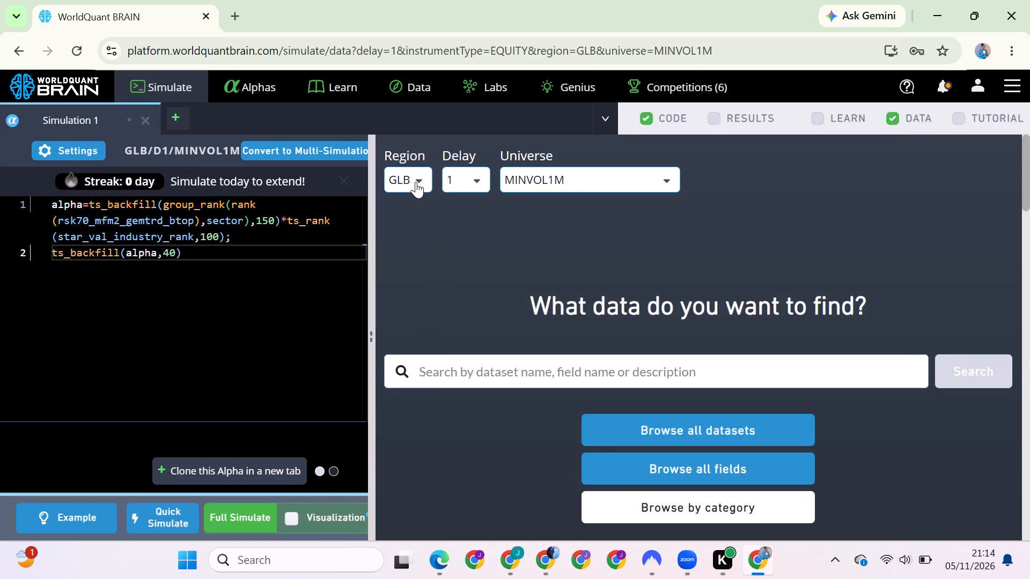
click(649, 465)
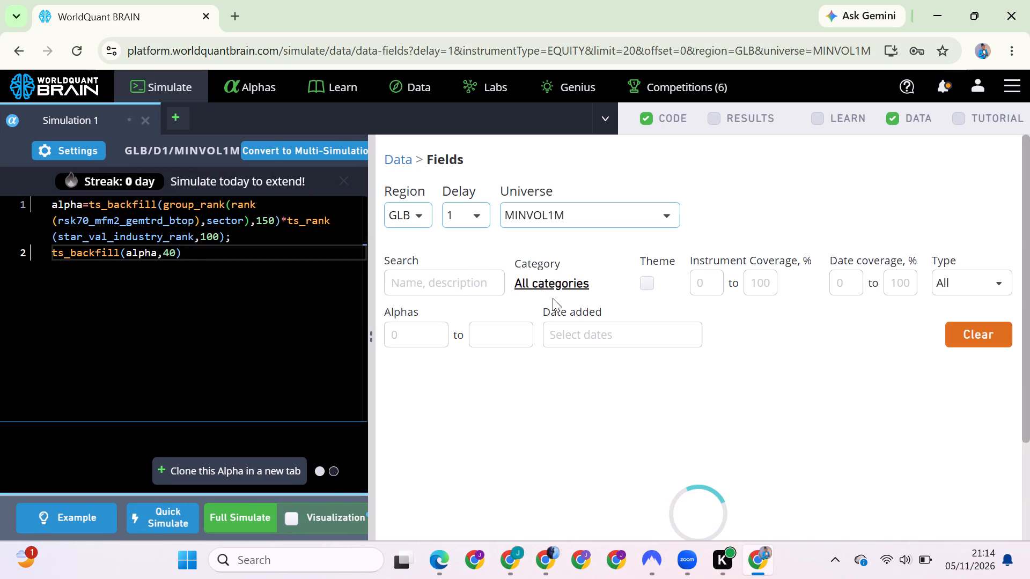
click(549, 291)
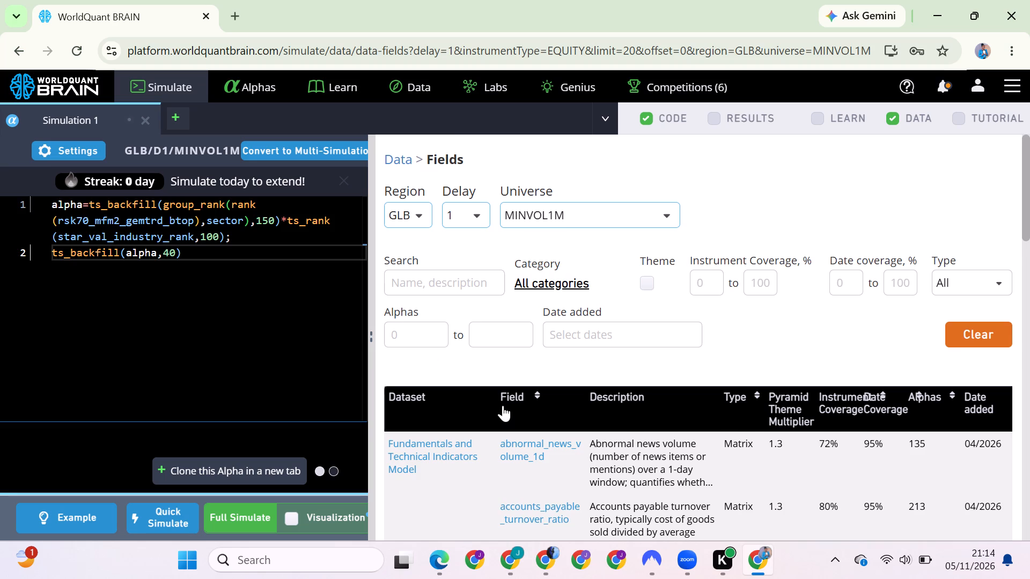
scroll(503, 405, down, 1)
click(535, 242)
scroll(229, 418, down, 1)
scroll(154, 321, down, 2)
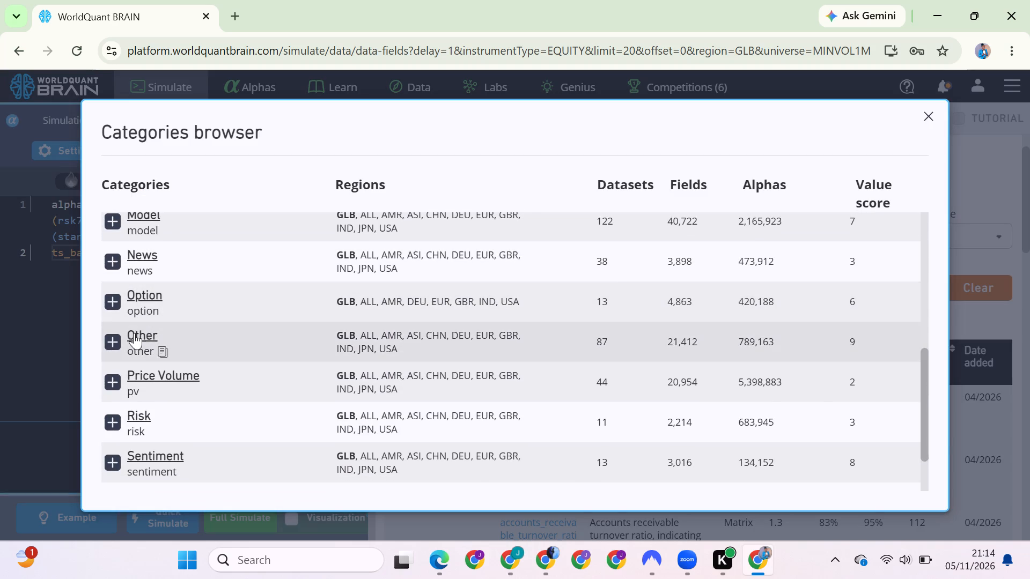
click(135, 334)
scroll(616, 412, down, 1)
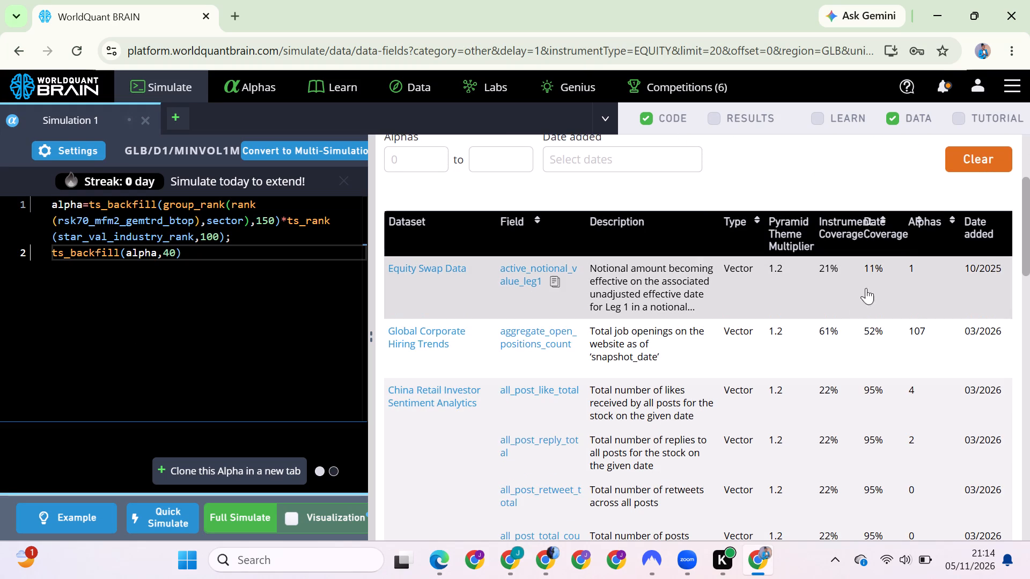
click(952, 219)
click(952, 219)
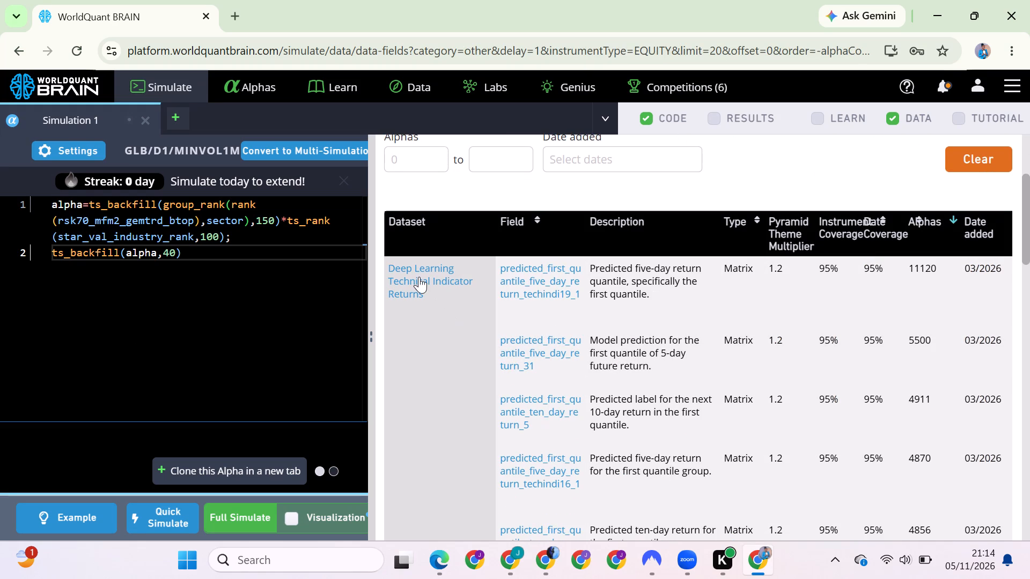
Open the Deep Learning Technical Indicator Returns dataset and sort its fields by alpha count in descending order.
click(413, 272)
scroll(511, 424, down, 1)
scroll(511, 424, up, 1)
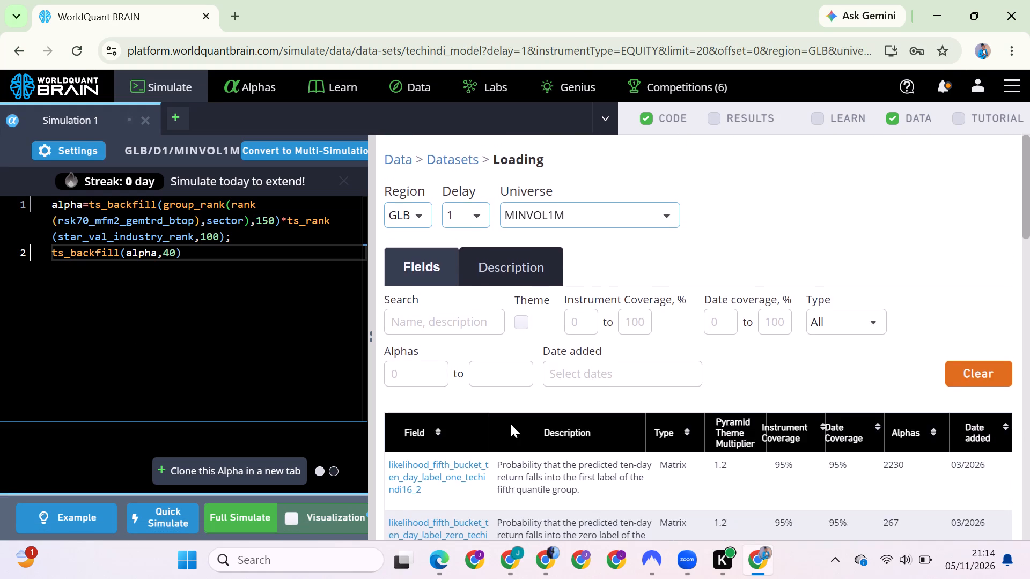
scroll(511, 424, down, 2)
click(933, 264)
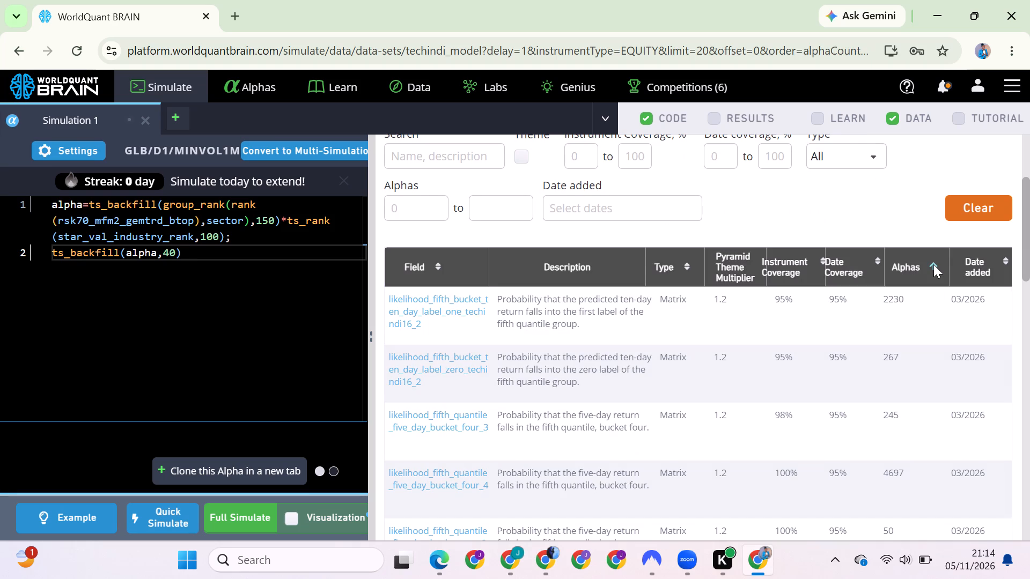
click(933, 264)
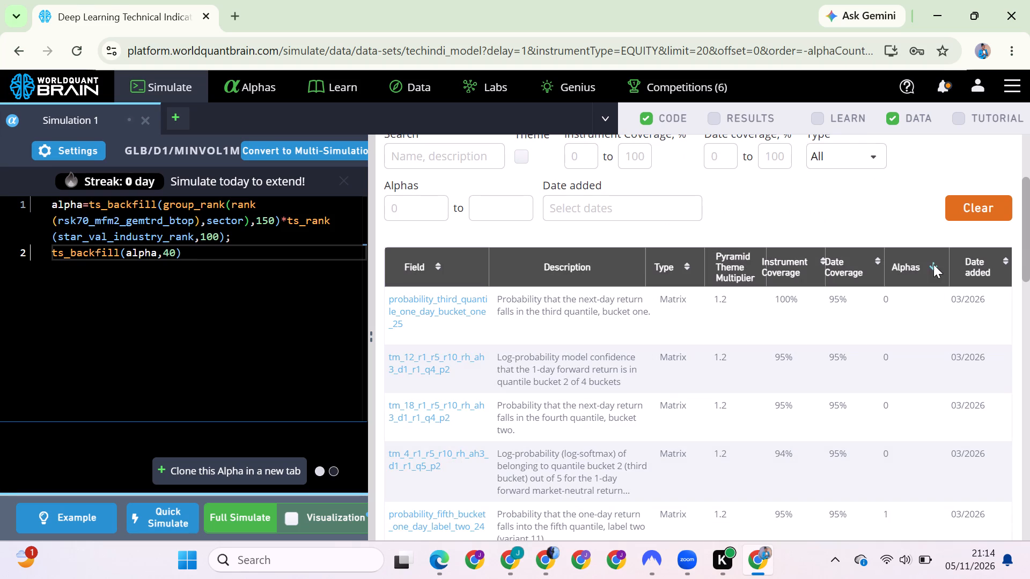
Replace star_val_industry_rank in the alpha code with tm_17_r1_r5_r10_rh_ah3_d1_r10_q2_p1 from page 5 of the dataset's fields.
scroll(822, 367, down, 7)
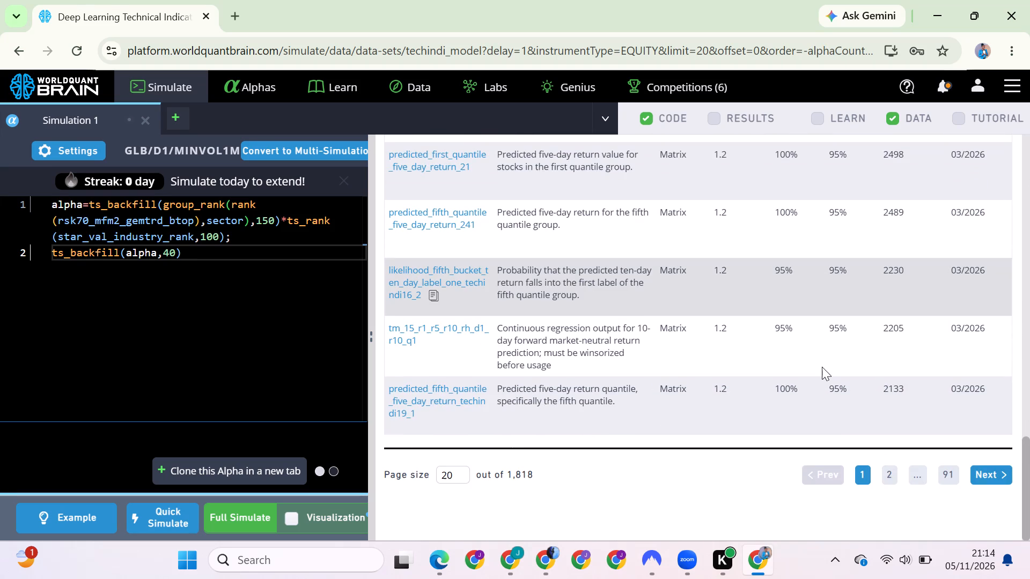
click(891, 480)
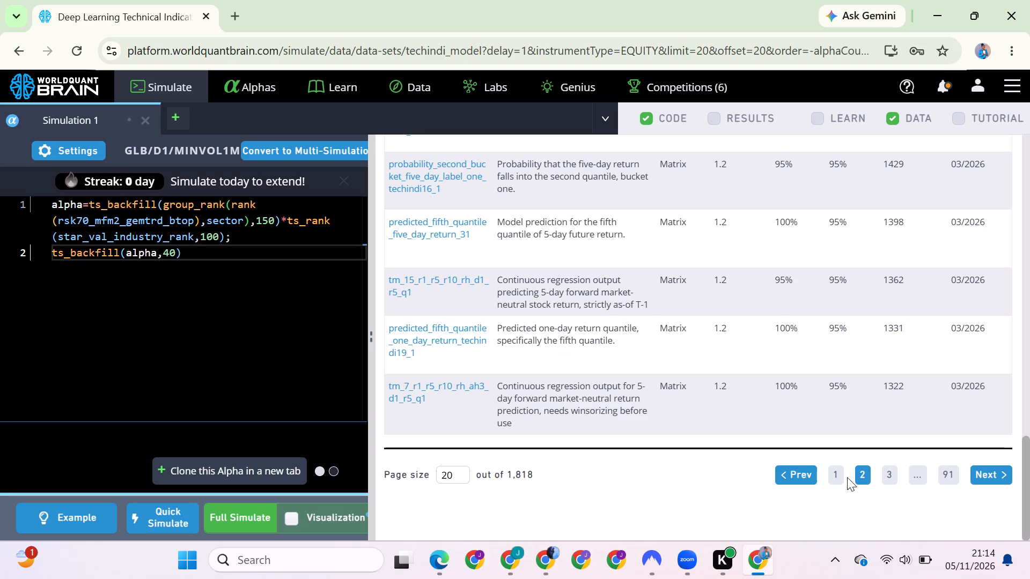
scroll(847, 477, down, 2)
click(889, 477)
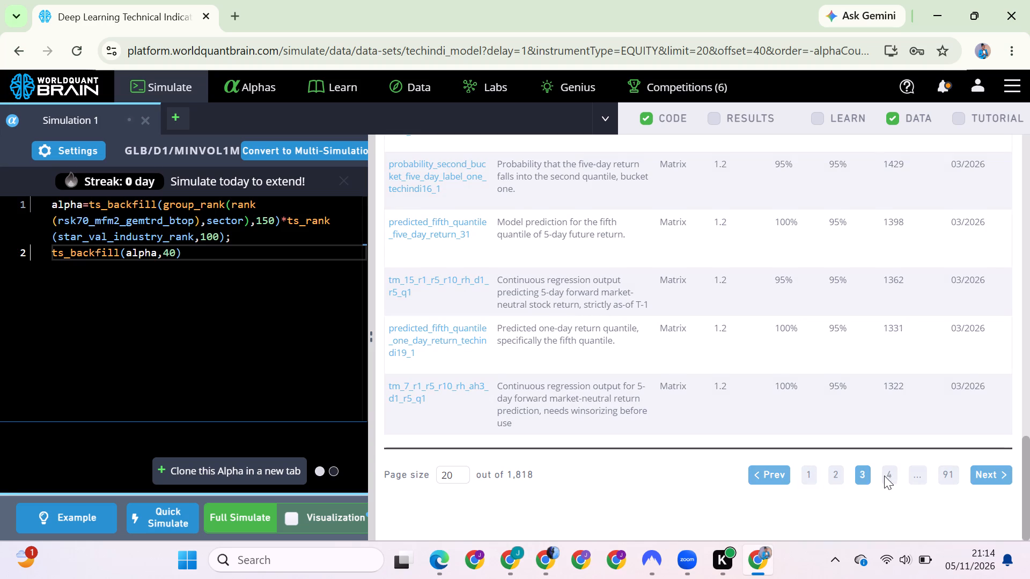
click(891, 491)
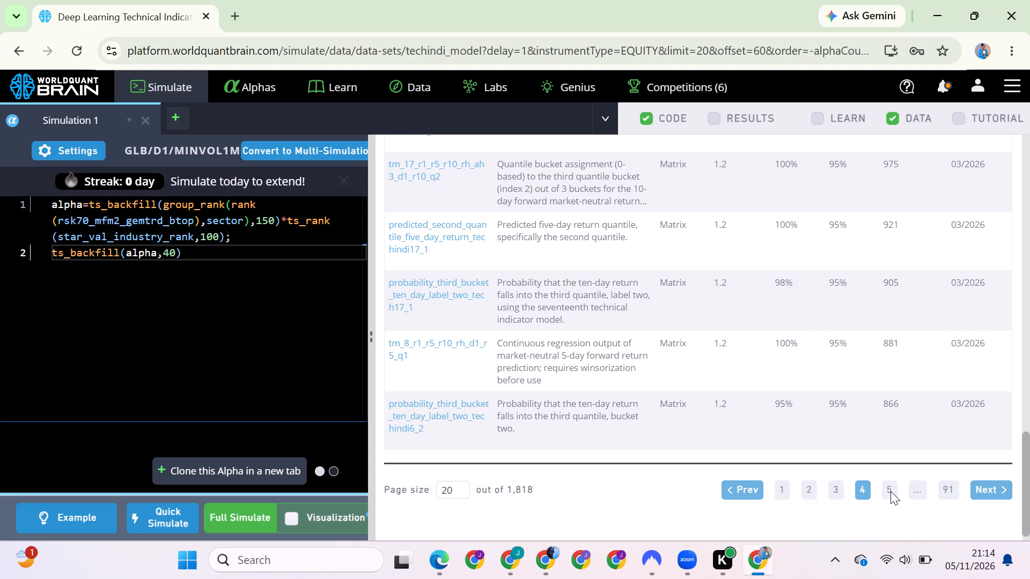
click(891, 491)
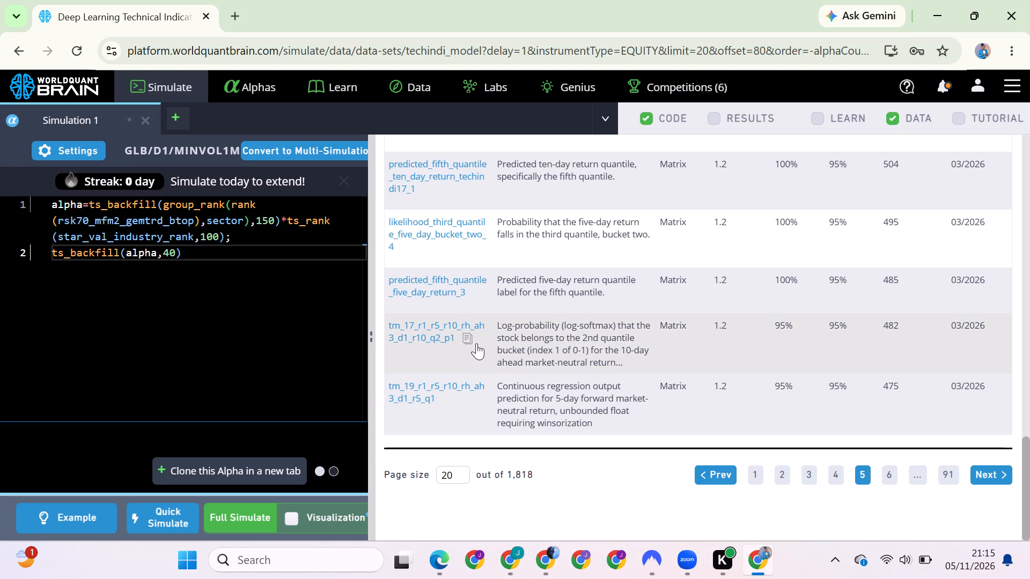
click(470, 341)
double_click(176, 242)
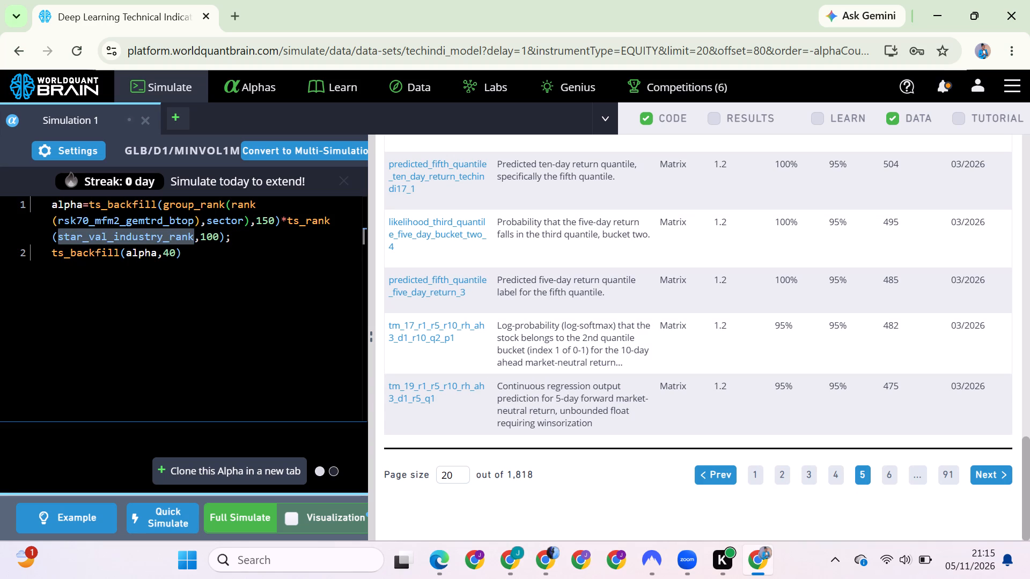
key(ctrl+v)
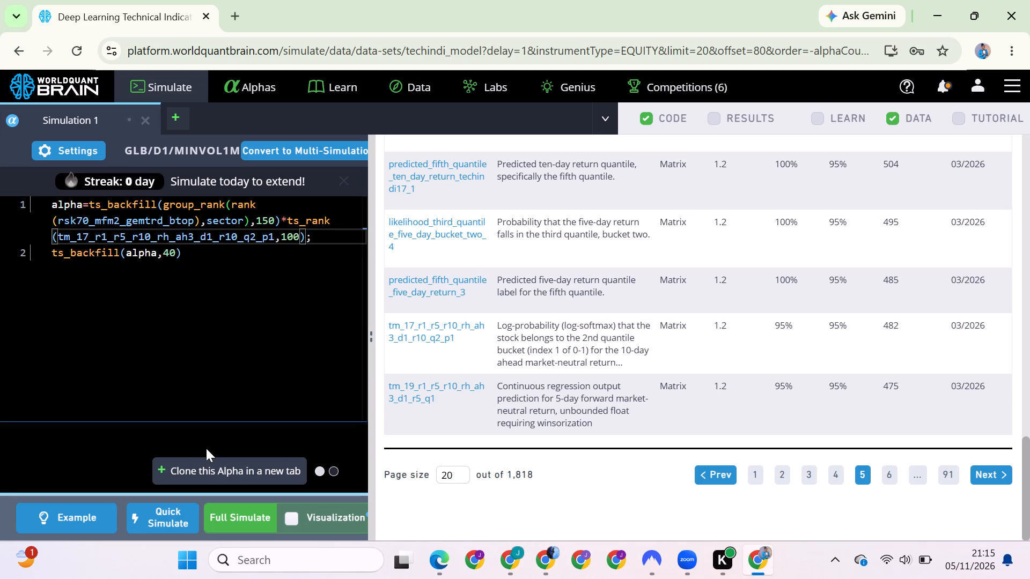
Clone the alpha into a second simulation and replace its ts_rank field with predicted_fifth_quantile_five_day_return_21 from page 6 of the fields.
click(200, 465)
scroll(476, 340, down, 9)
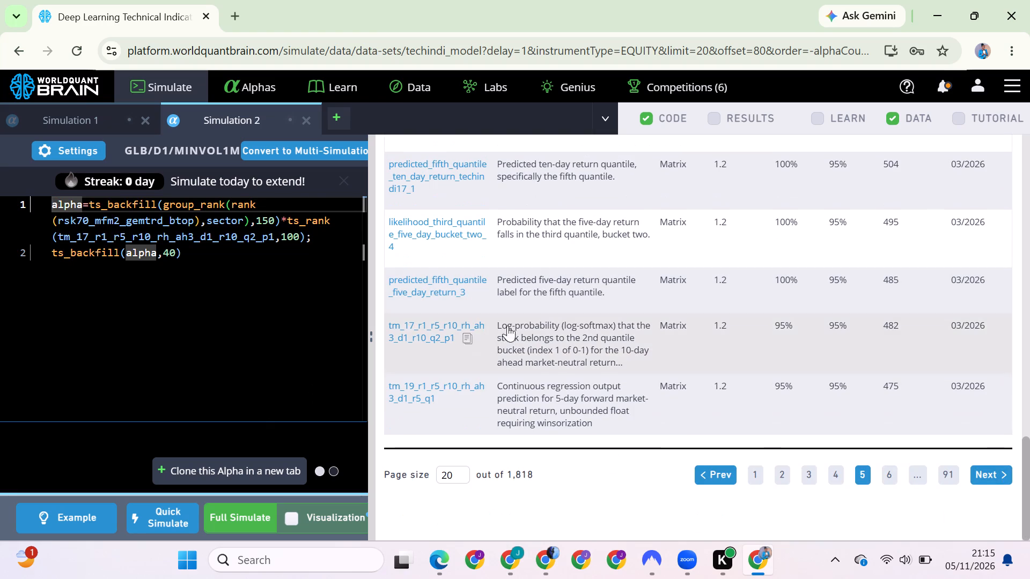
click(891, 479)
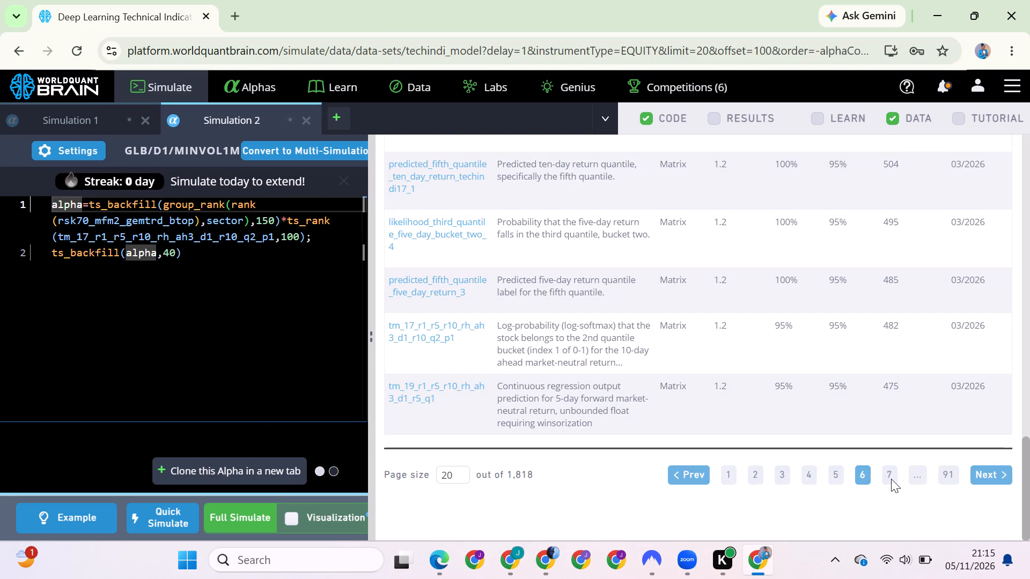
scroll(653, 418, up, 1)
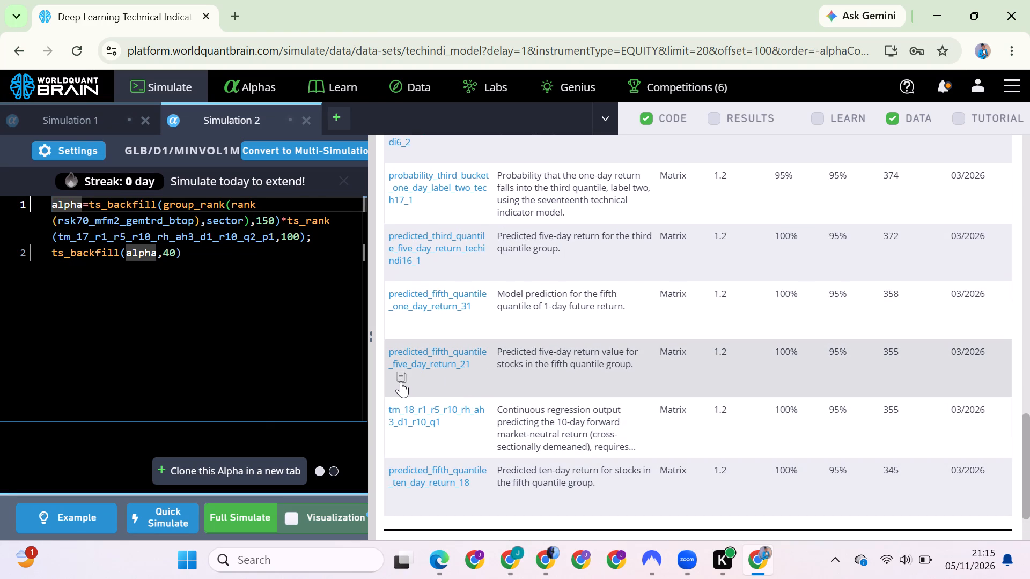
click(401, 381)
double_click(144, 239)
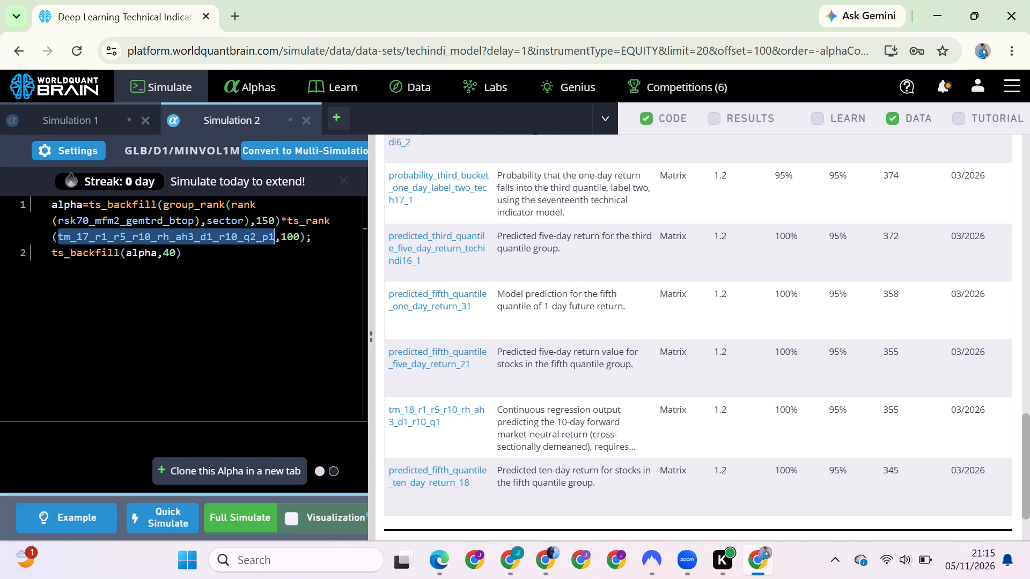
key(ctrl+v)
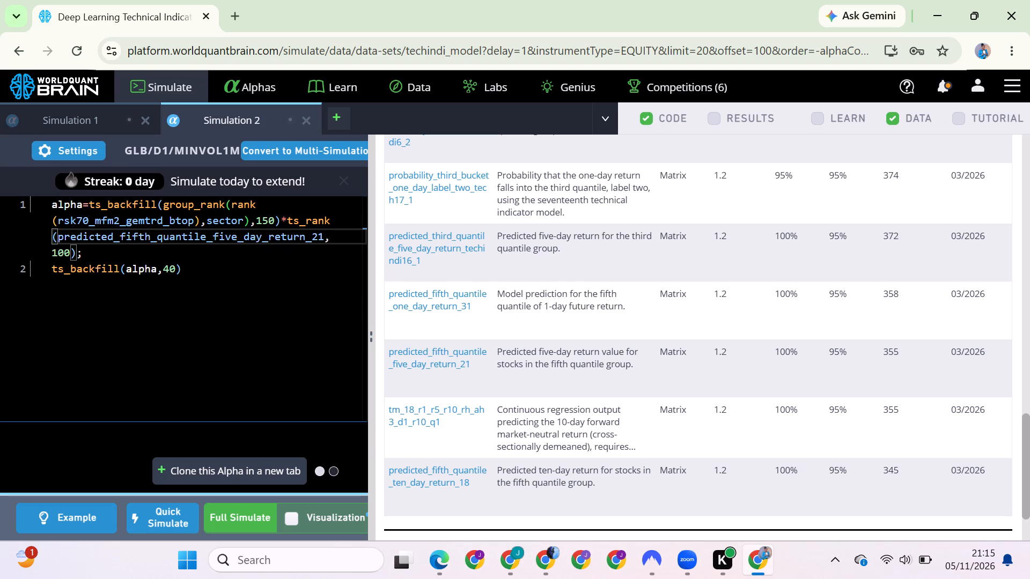
Clone the alpha into a third simulation and replace its ts_rank field with tm_17_r1_r5_r10_rh_ah3_d1_r1_q2.
click(228, 469)
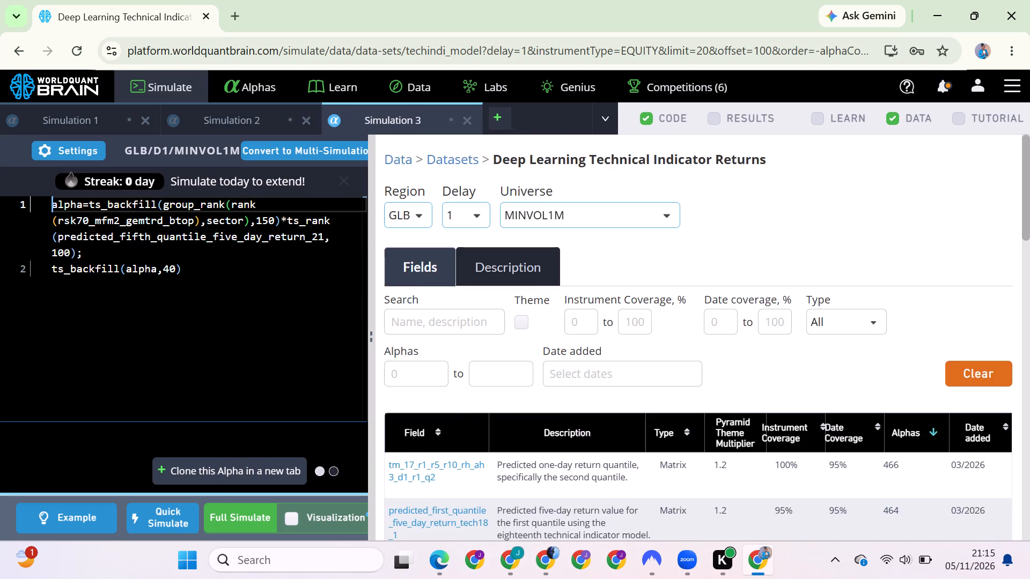
scroll(557, 378, down, 2)
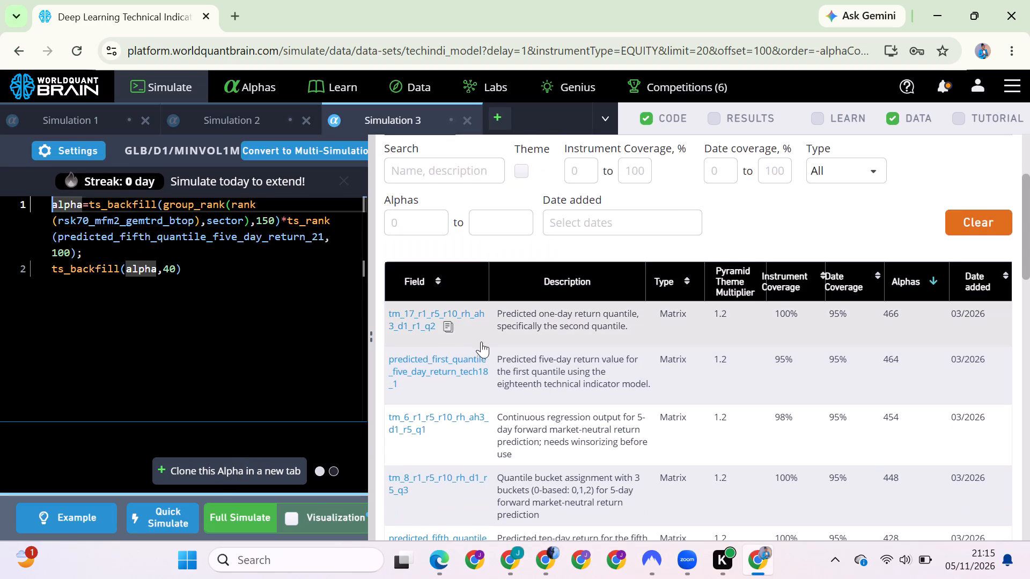
click(451, 331)
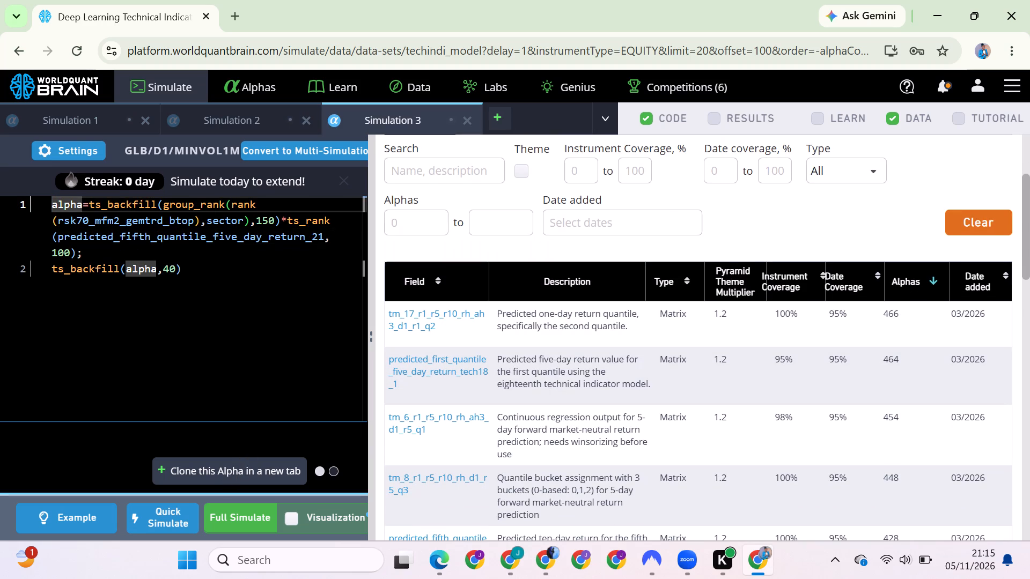
double_click(190, 231)
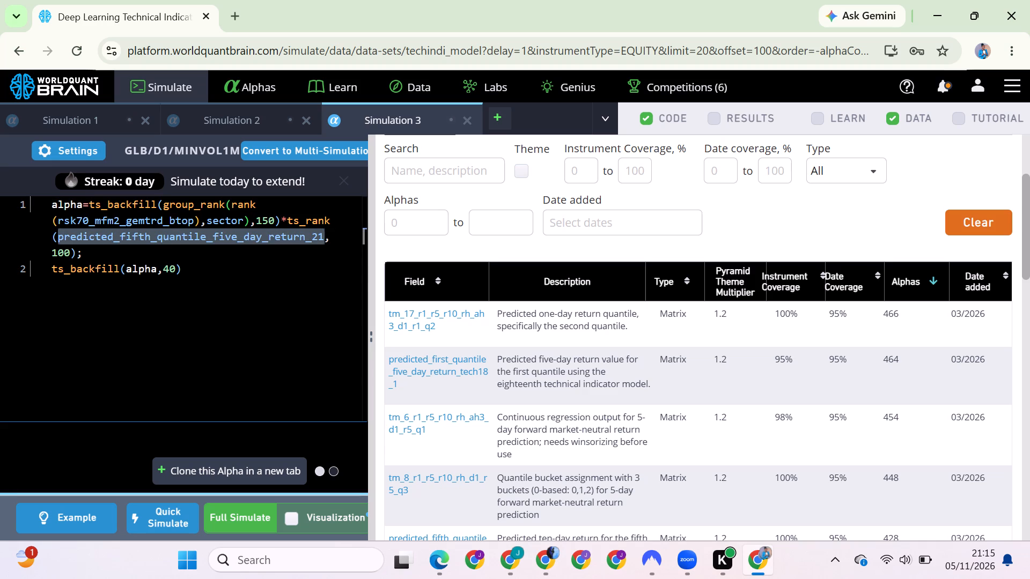
key(ctrl+v)
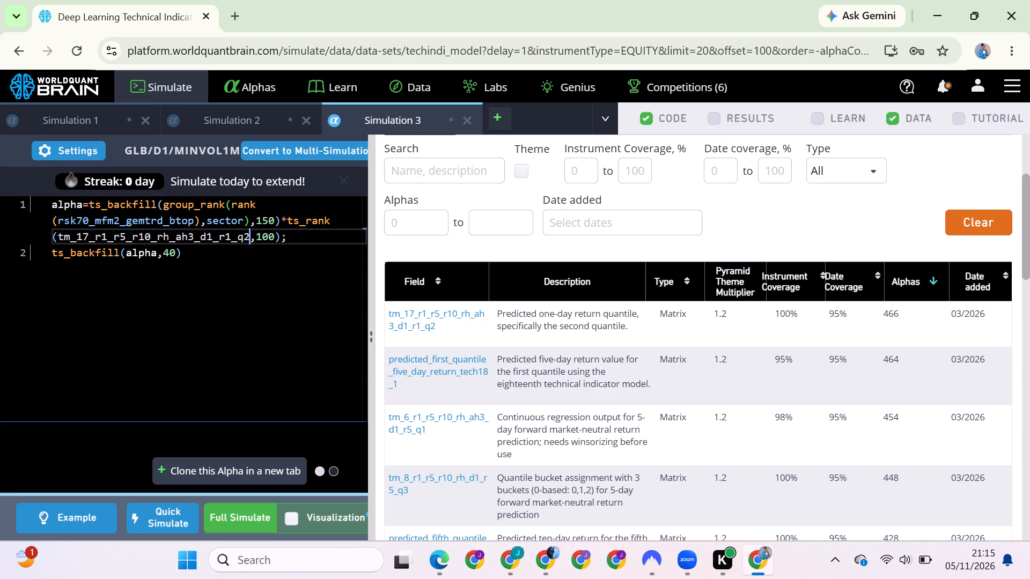
Clone the alpha into a fourth simulation and replace its ts_rank field with predicted_fifth_quantile_one_day_return_techindi16_1 from page 7 of the fields.
click(245, 470)
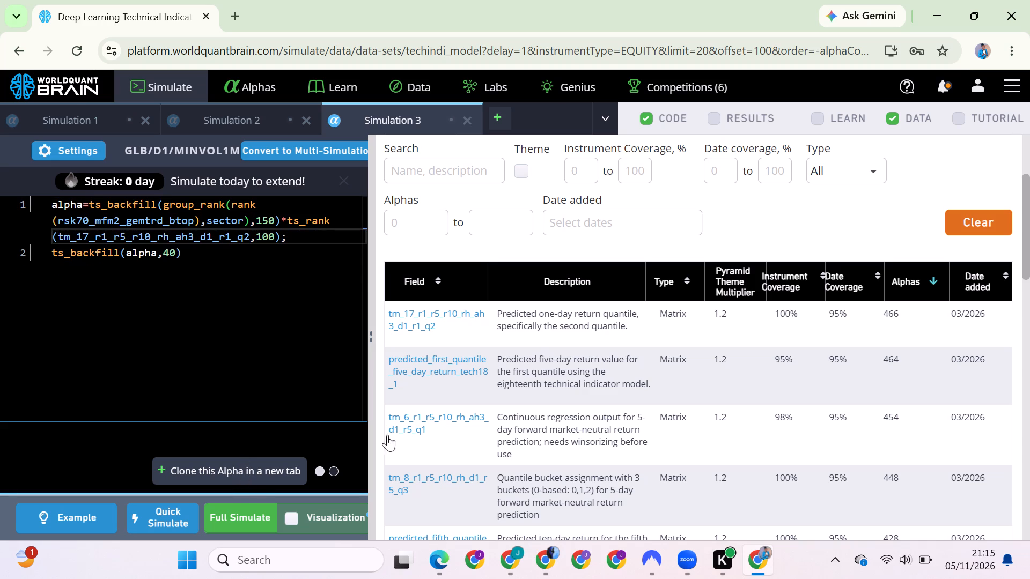
scroll(564, 409, down, 8)
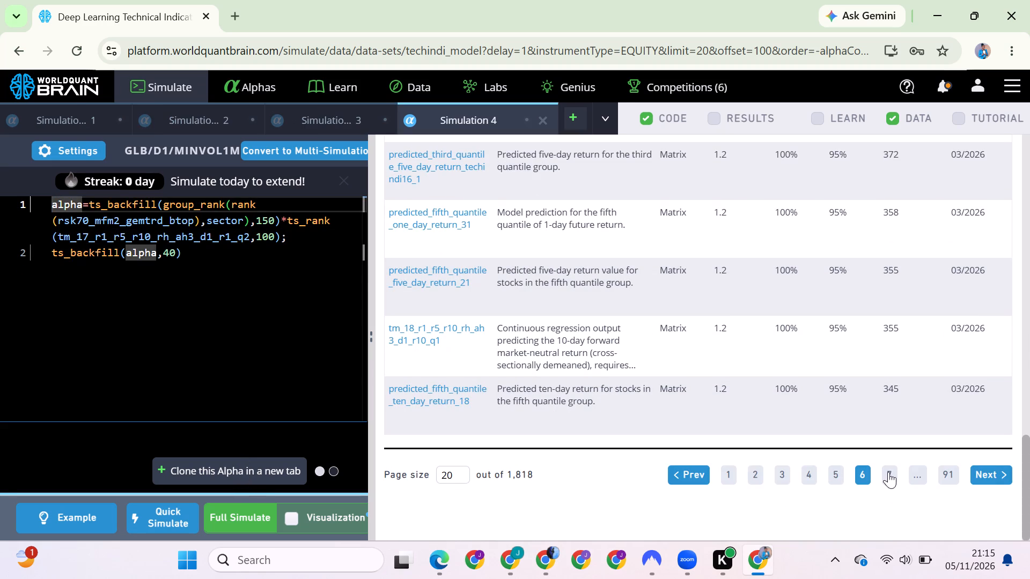
click(888, 471)
scroll(614, 345, up, 2)
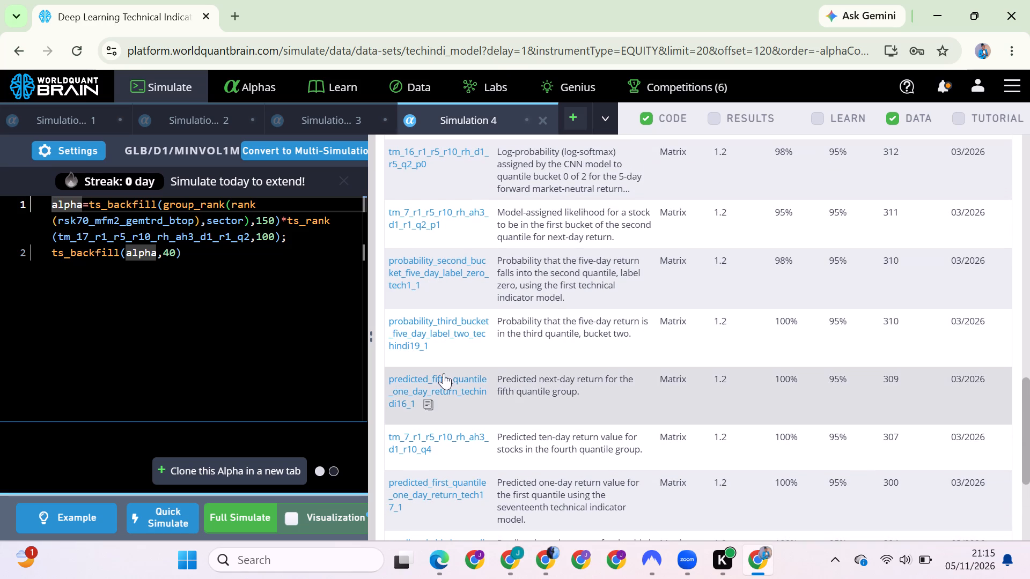
click(428, 406)
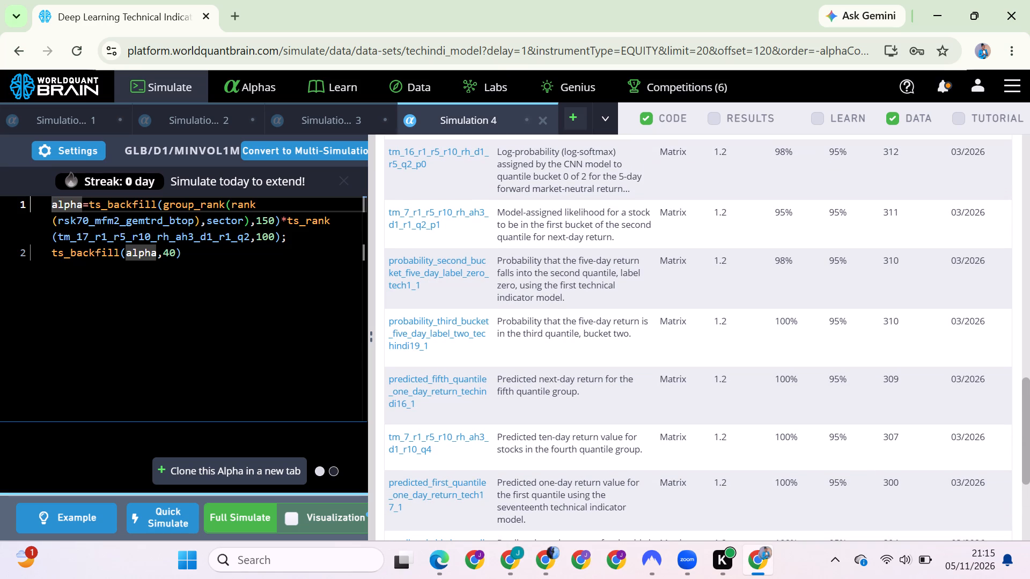
double_click(182, 235)
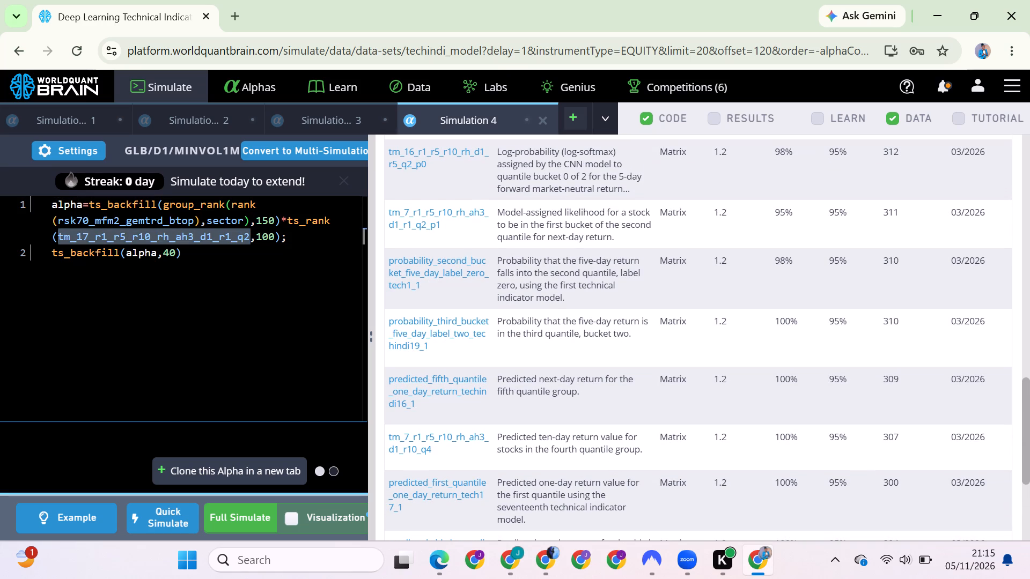
key(ctrl+v)
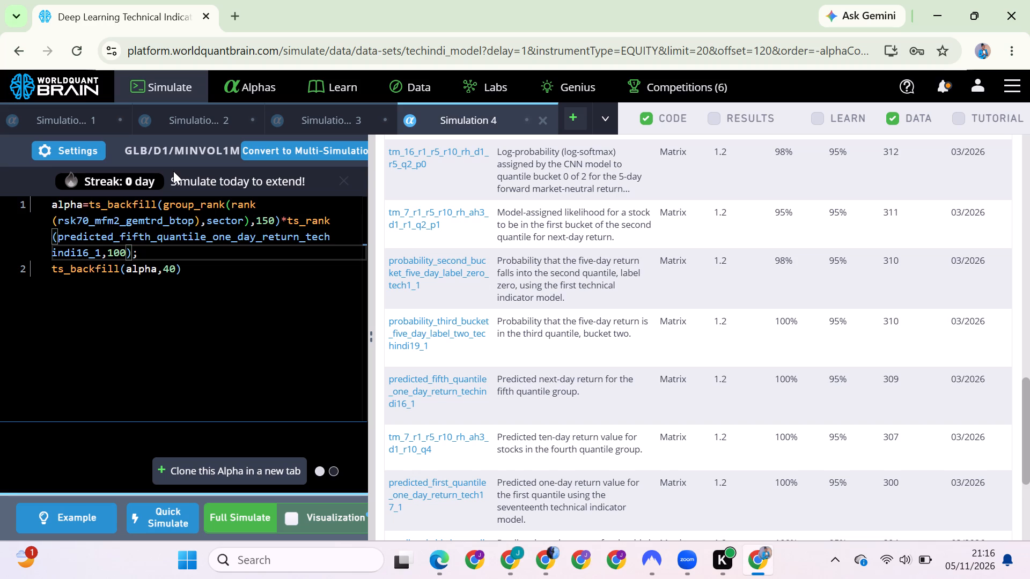
Browse all data fields, filter them to the Fundamental category, and sort them by Alphas in descending order.
scroll(613, 399, up, 8)
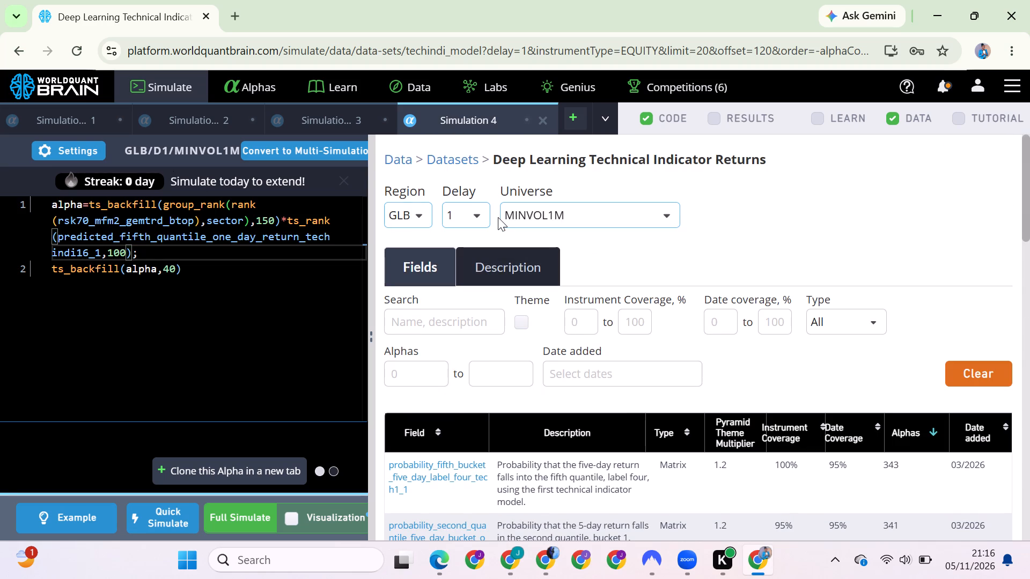
click(395, 162)
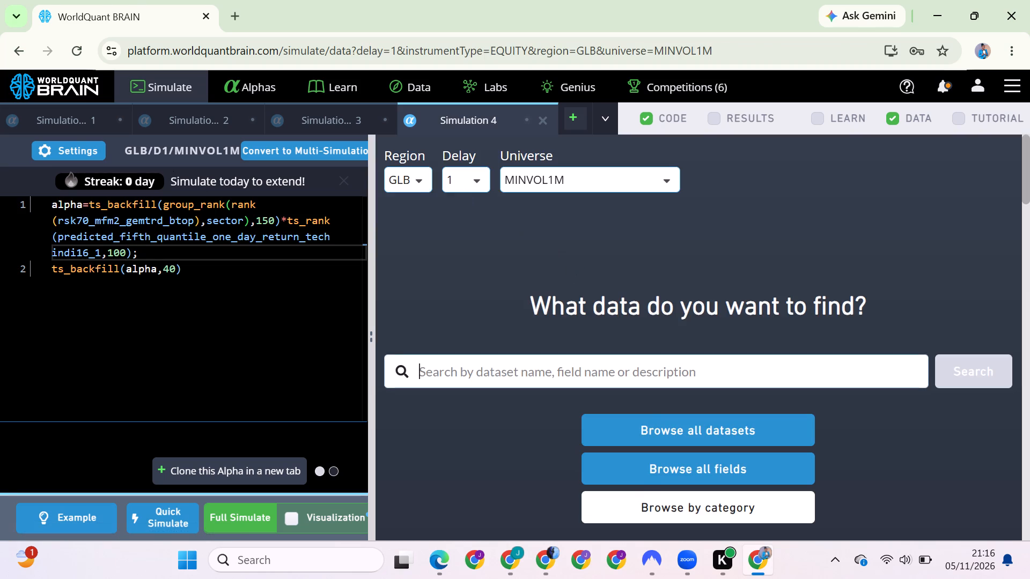
click(638, 478)
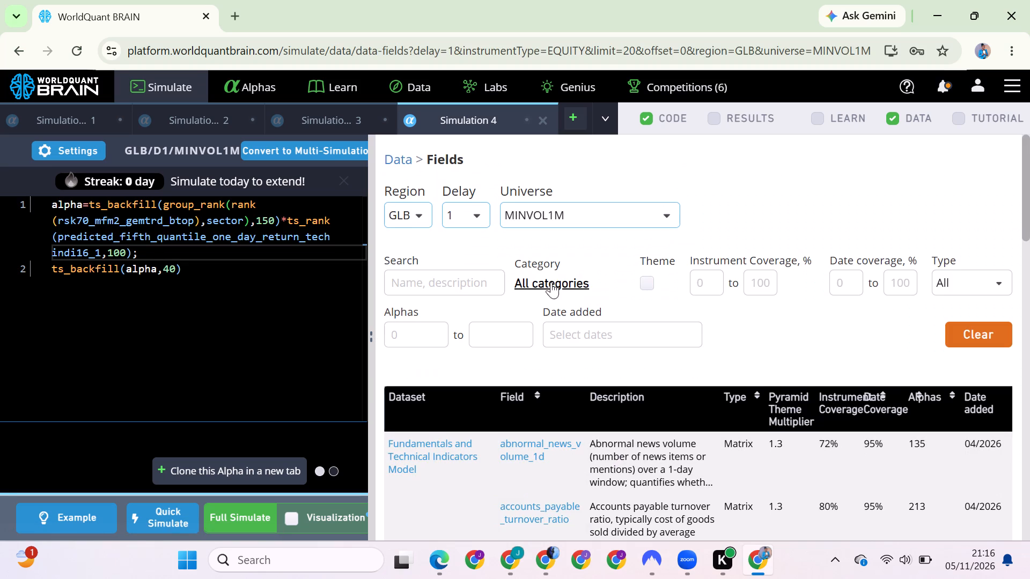
click(551, 281)
scroll(207, 348, down, 1)
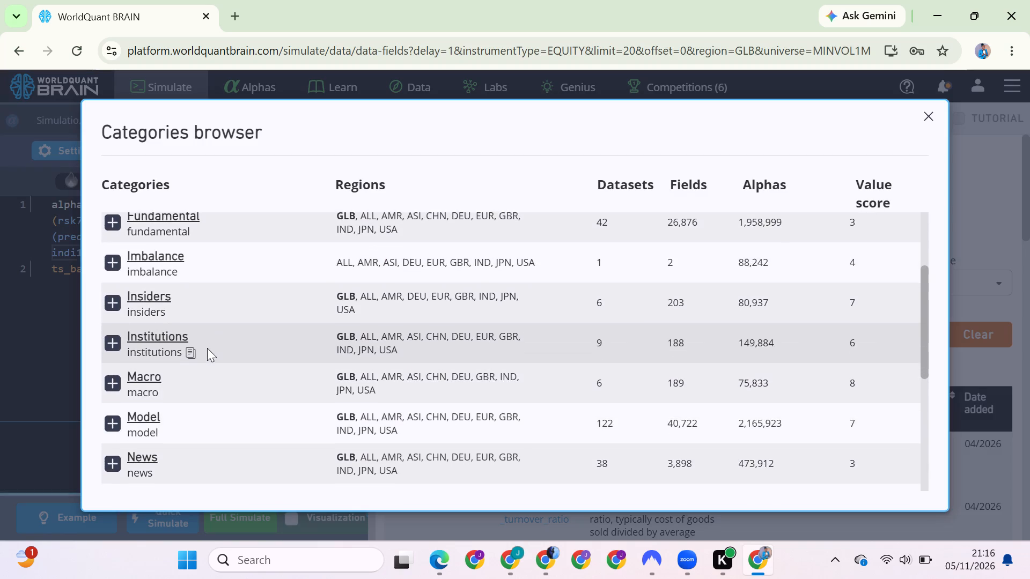
scroll(207, 348, up, 1)
click(168, 288)
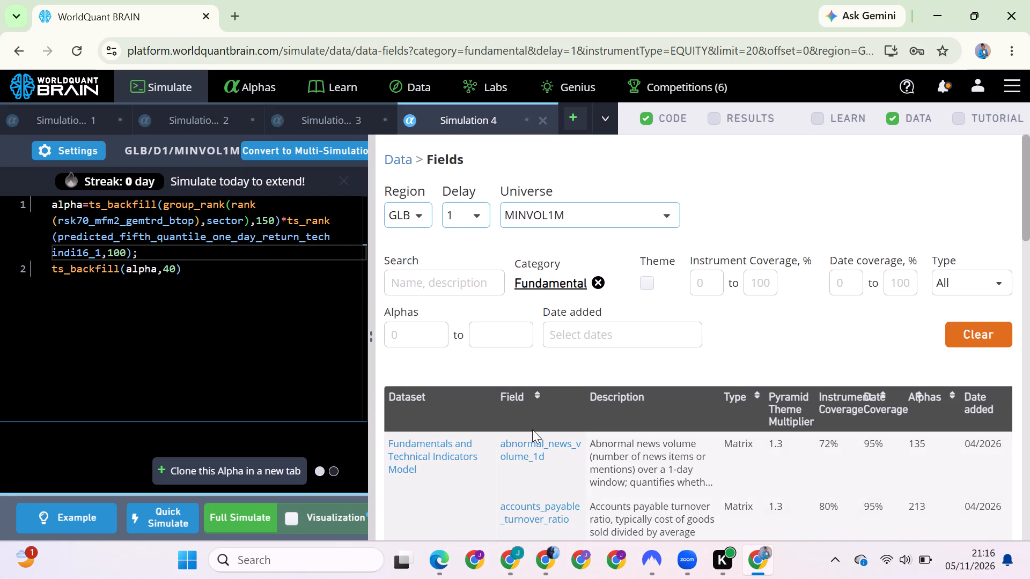
scroll(532, 429, down, 1)
scroll(643, 421, down, 1)
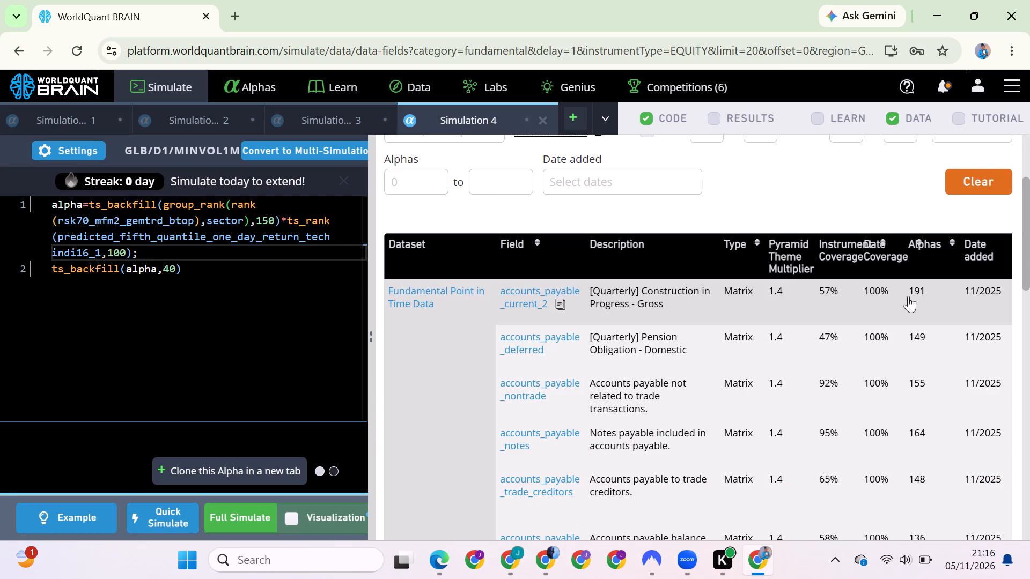
click(950, 241)
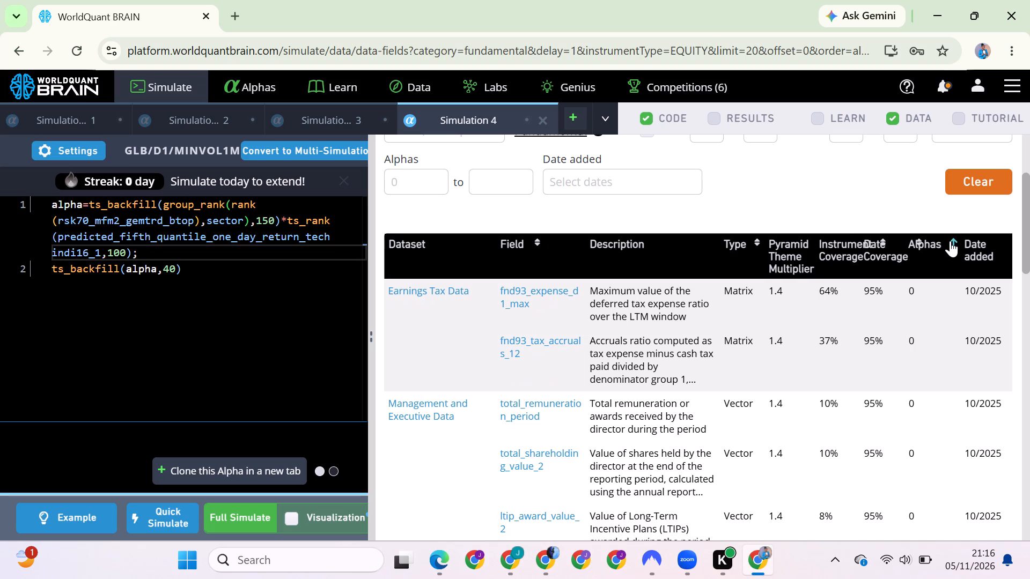
click(950, 241)
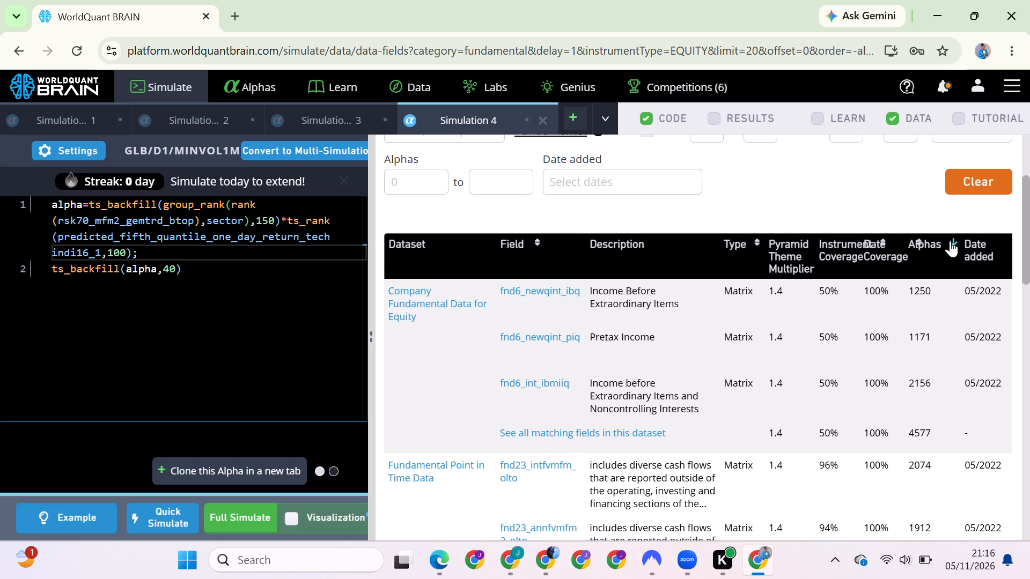
In Simulation 4, replace rsk70_mfm2_gemtrd_btop with fnd44_cashflow_accruals from page 2 of the fields and run a full simulation.
scroll(950, 241, down, 2)
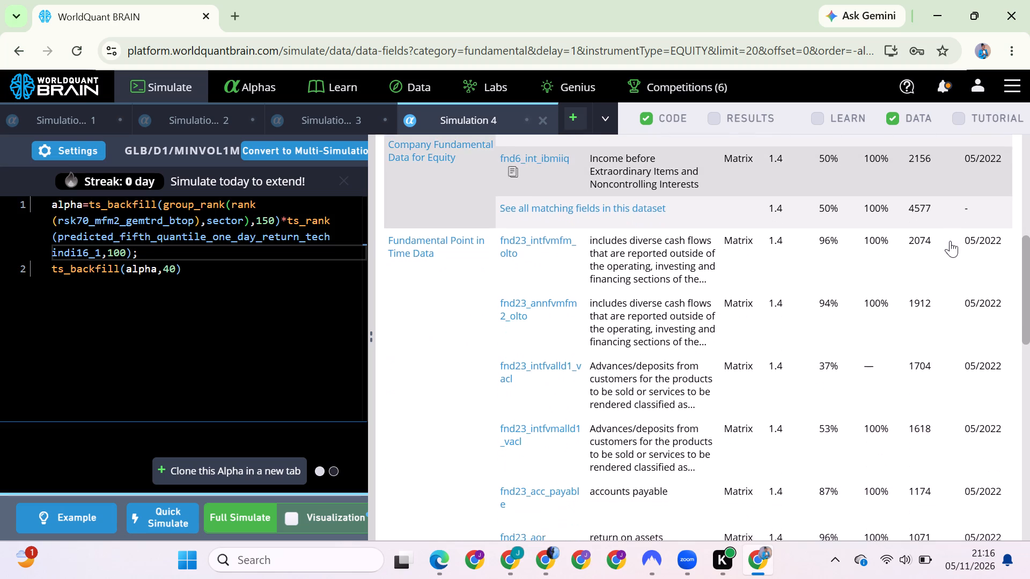
scroll(859, 281, down, 2)
scroll(753, 361, down, 7)
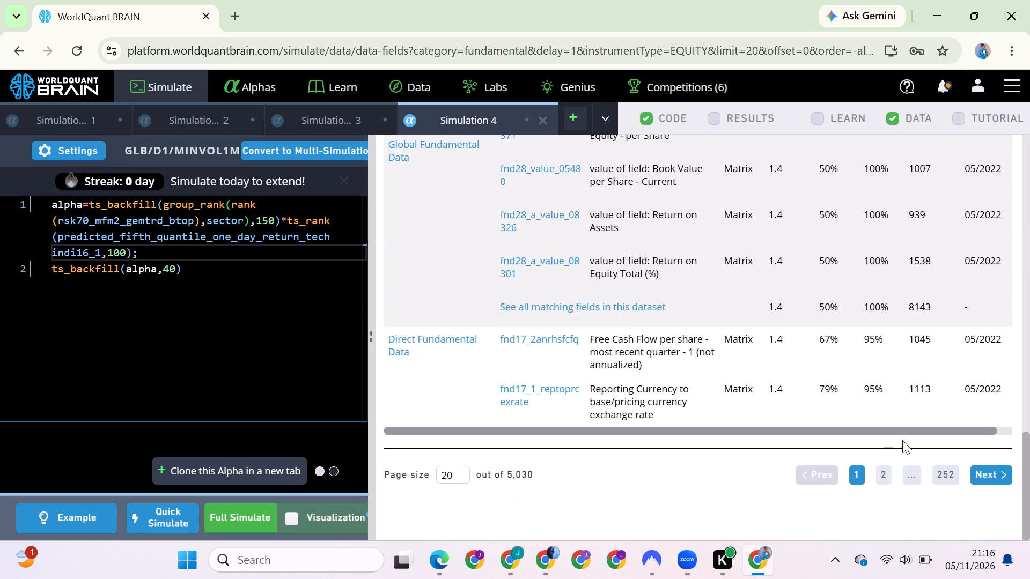
click(888, 478)
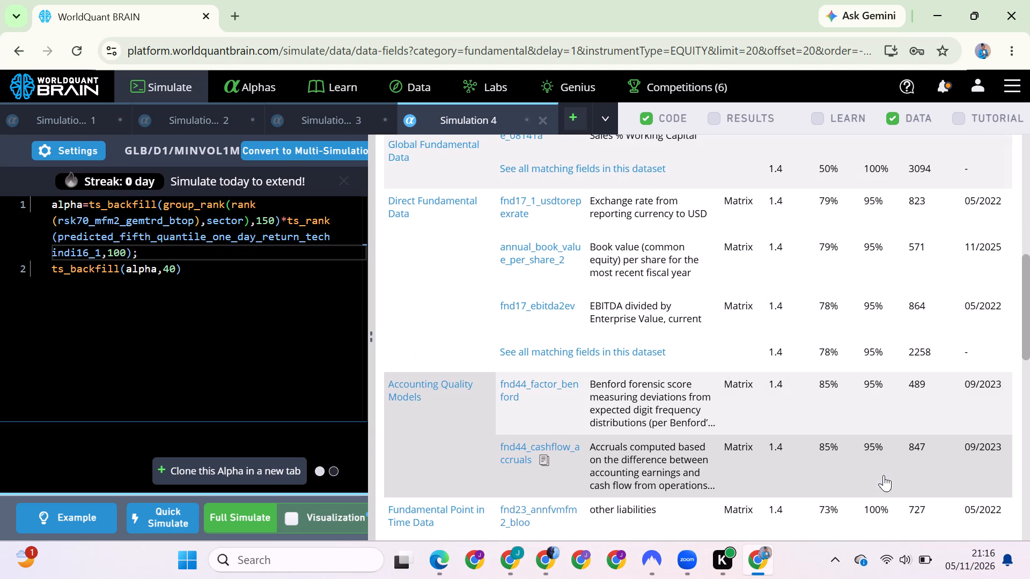
scroll(878, 461, down, 1)
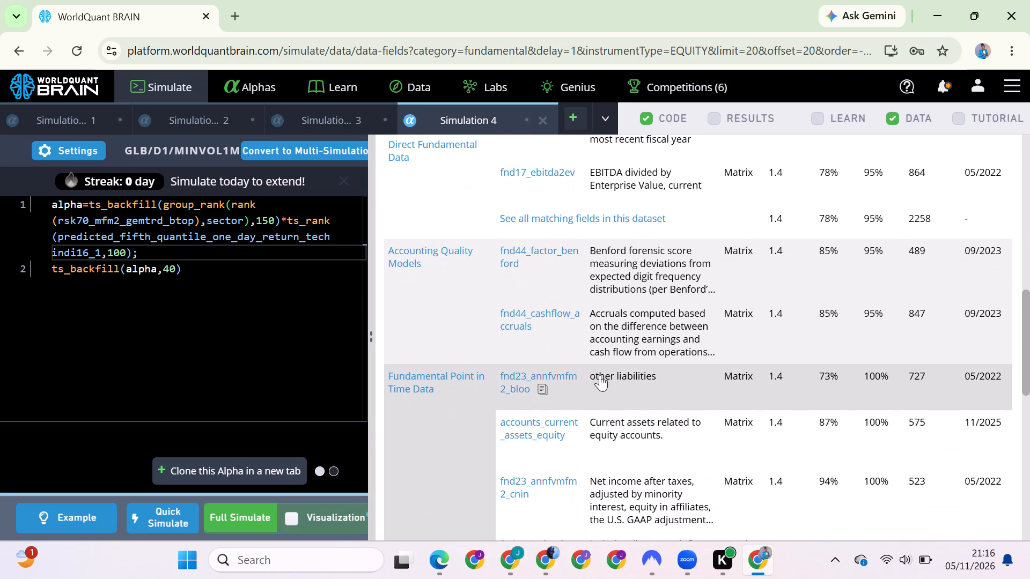
click(542, 326)
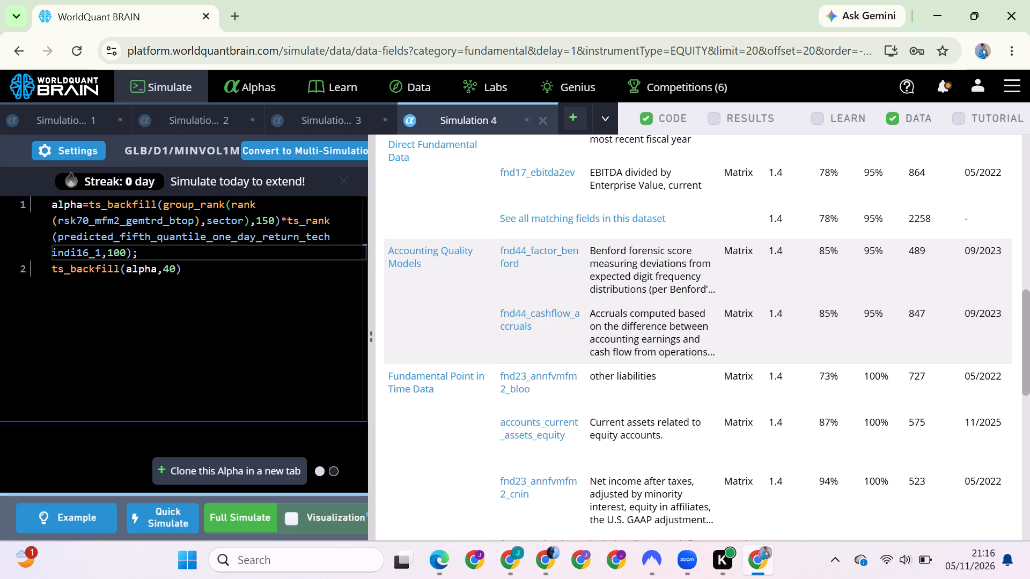
double_click(159, 219)
key(ctrl+v)
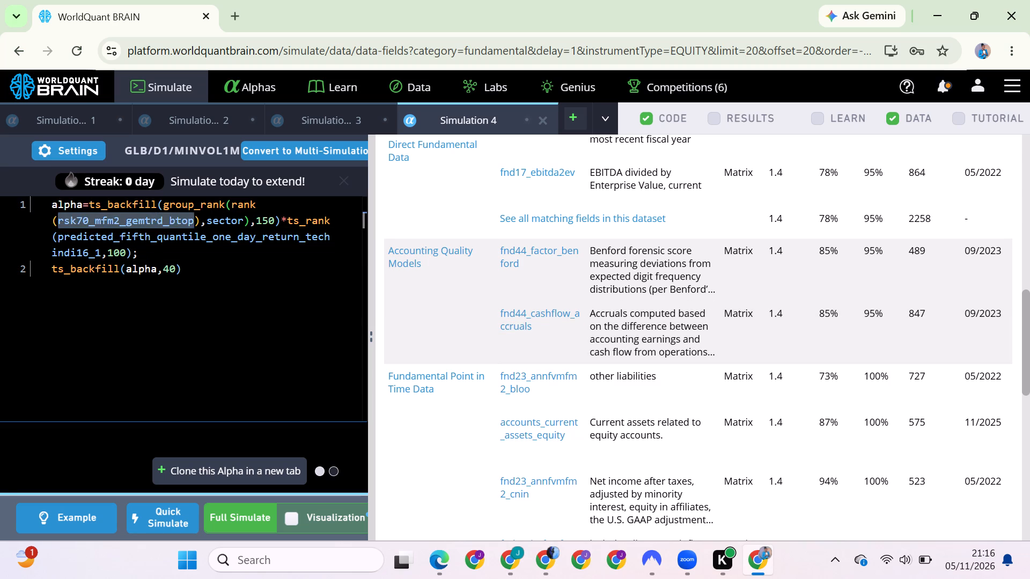
click(231, 525)
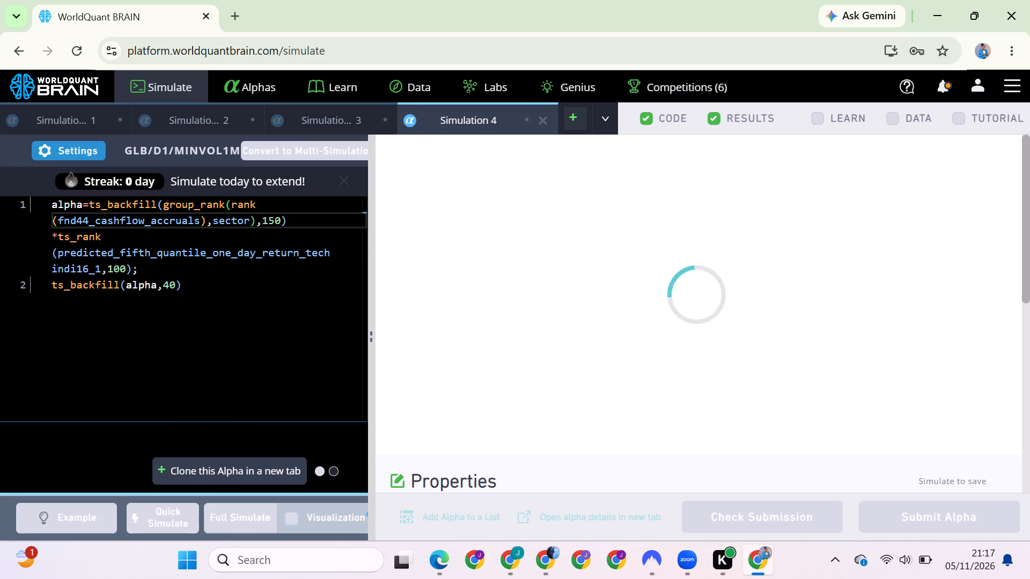
In Simulation 3, replace rsk70_mfm2_gemtrd_btop with fnd23_ffcf from page 3 of the fields and run a full simulation.
click(333, 130)
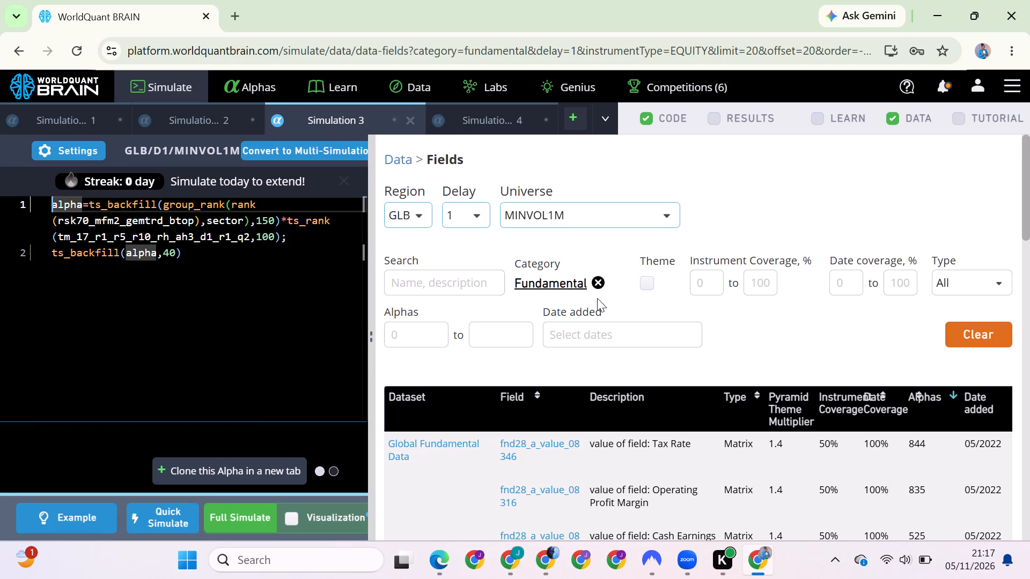
scroll(597, 298, down, 7)
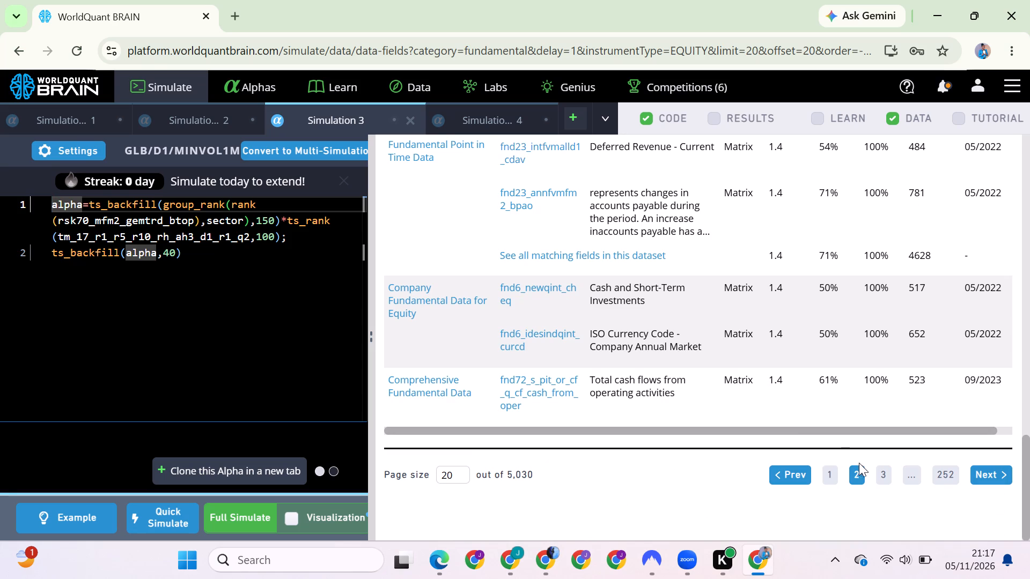
click(880, 474)
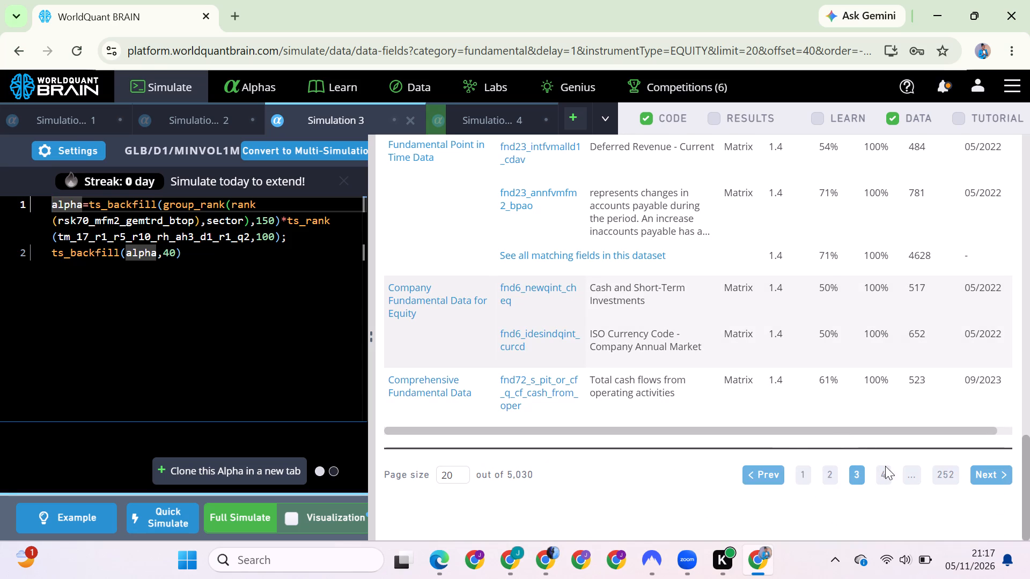
click(886, 478)
scroll(821, 345, up, 3)
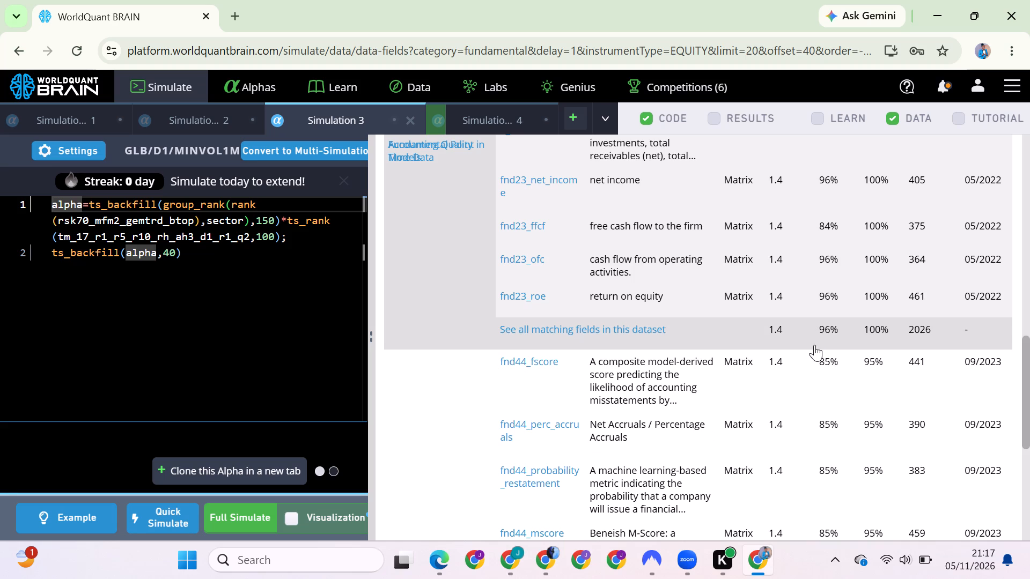
click(555, 226)
double_click(171, 221)
key(ctrl+v)
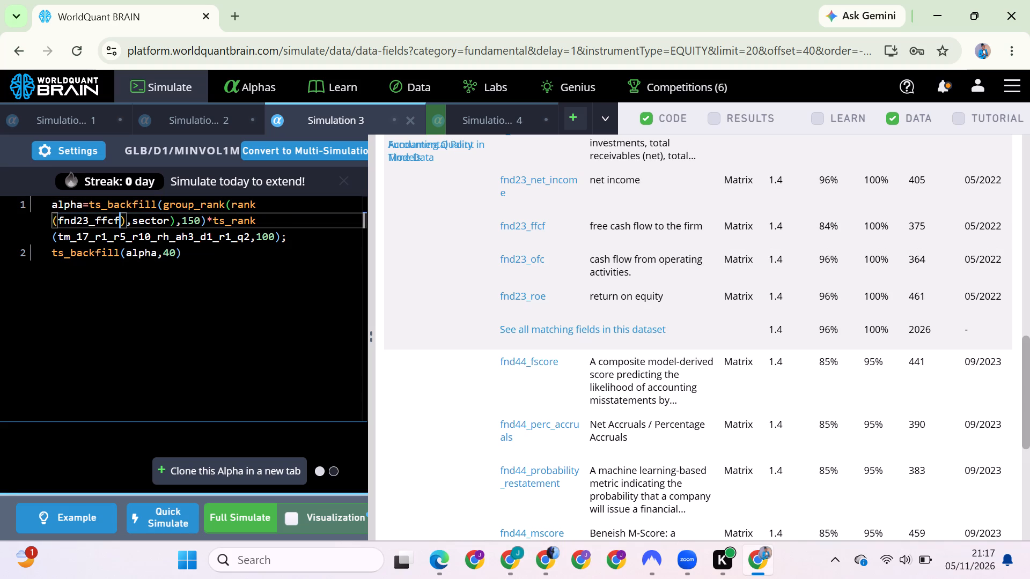
click(230, 515)
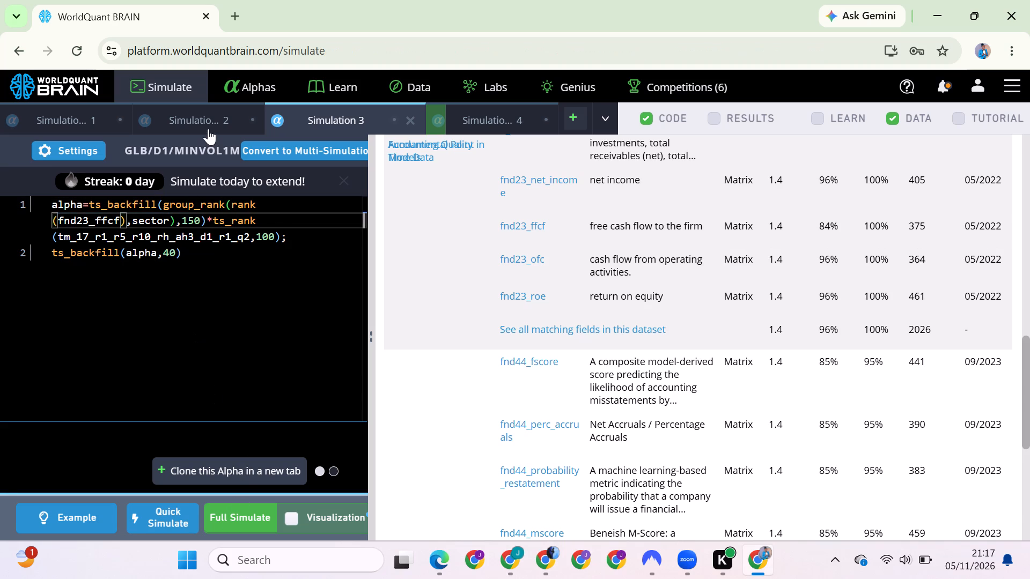
In Simulation 2, replace rsk70_mfm2_gemtrd_btop with fnd17_2anrhsfcq from page 3 of the fields and run a full simulation.
click(210, 116)
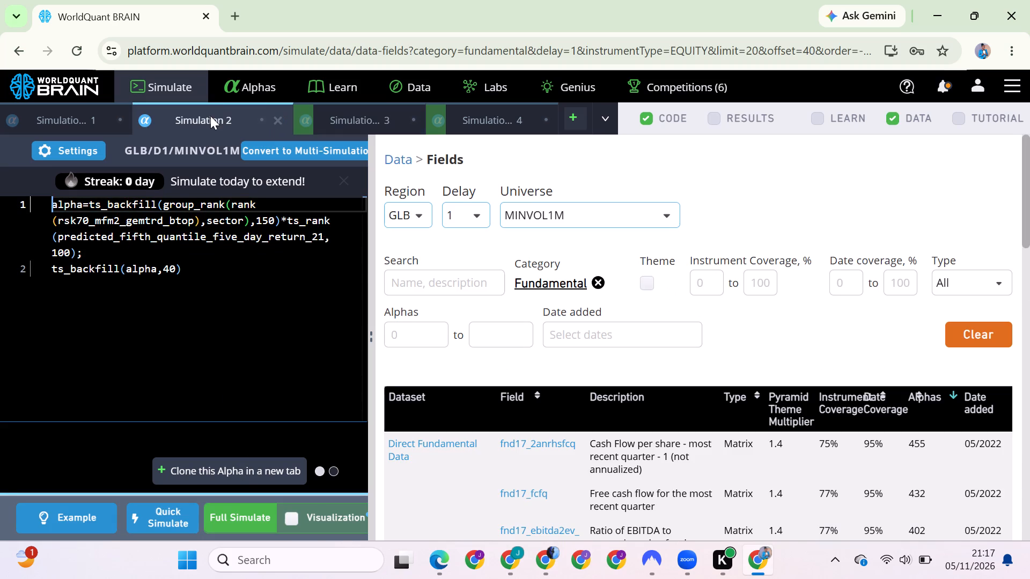
scroll(633, 448, down, 1)
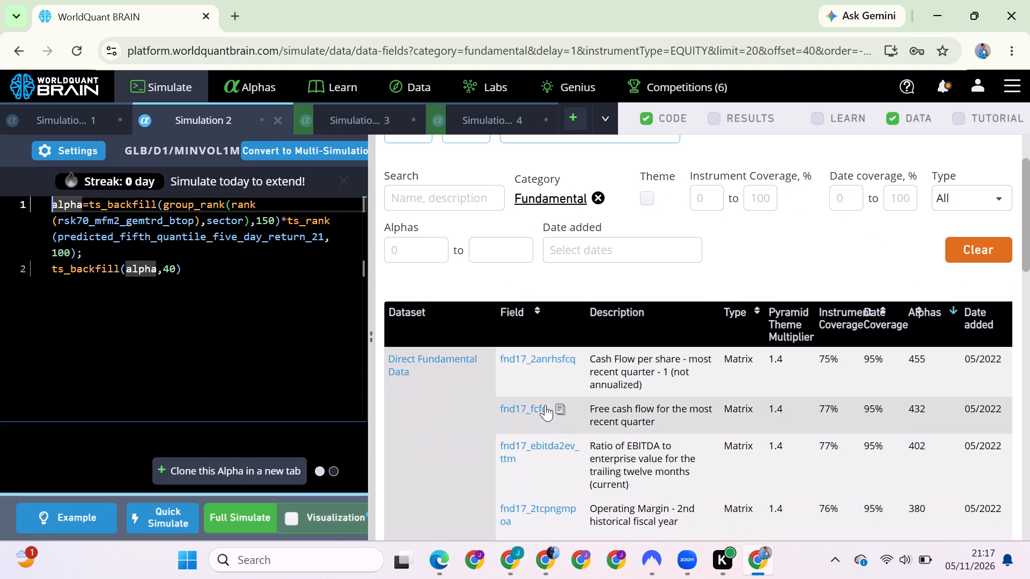
click(518, 375)
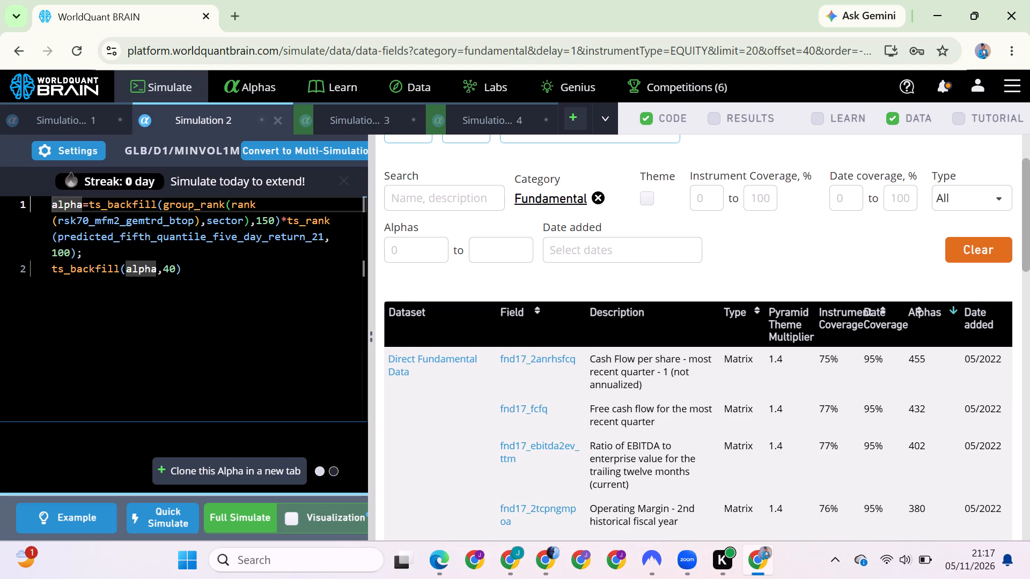
double_click(167, 218)
key(ctrl+v)
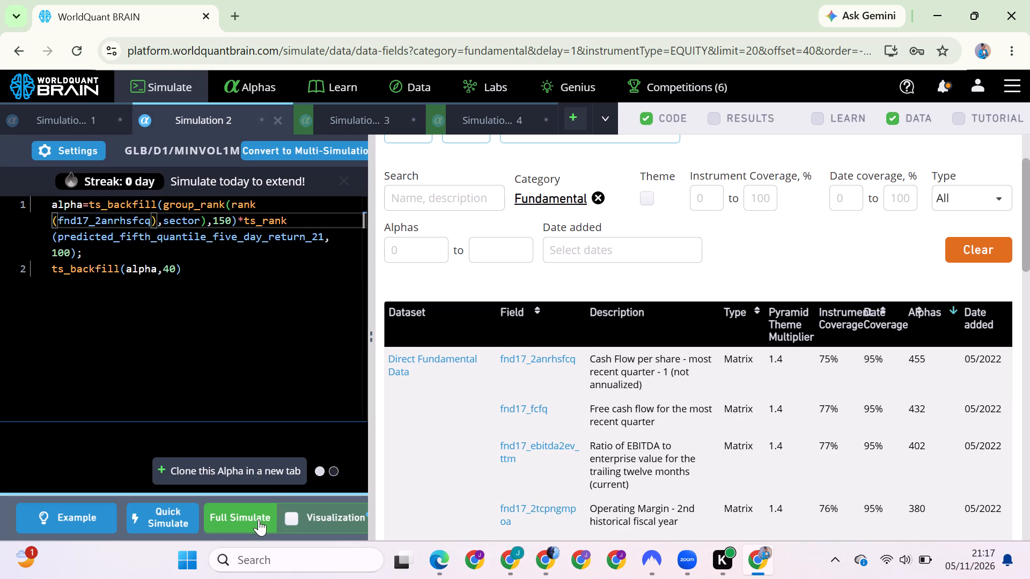
click(257, 520)
In Simulation 1, replace rsk70_mfm2_gemtrd_btop with annual_cash_per_share from page 4 of the Fundamental fields.
click(86, 112)
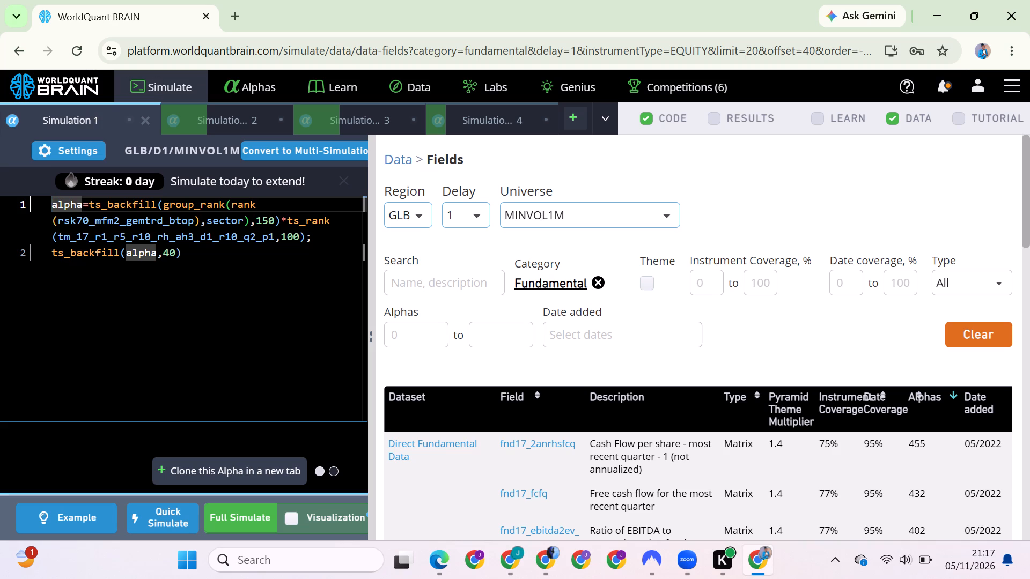
scroll(583, 416, down, 8)
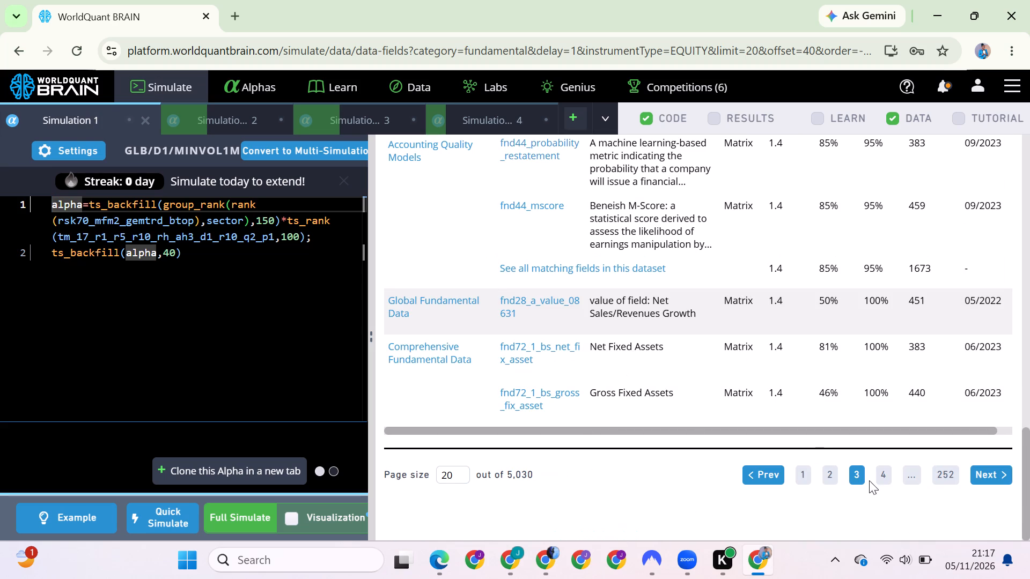
click(888, 480)
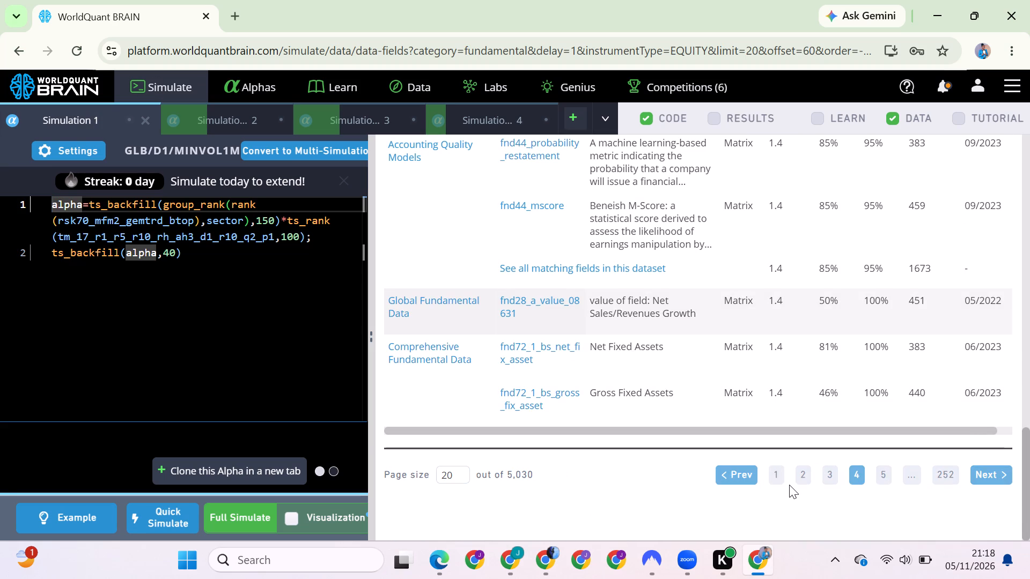
scroll(702, 474, down, 2)
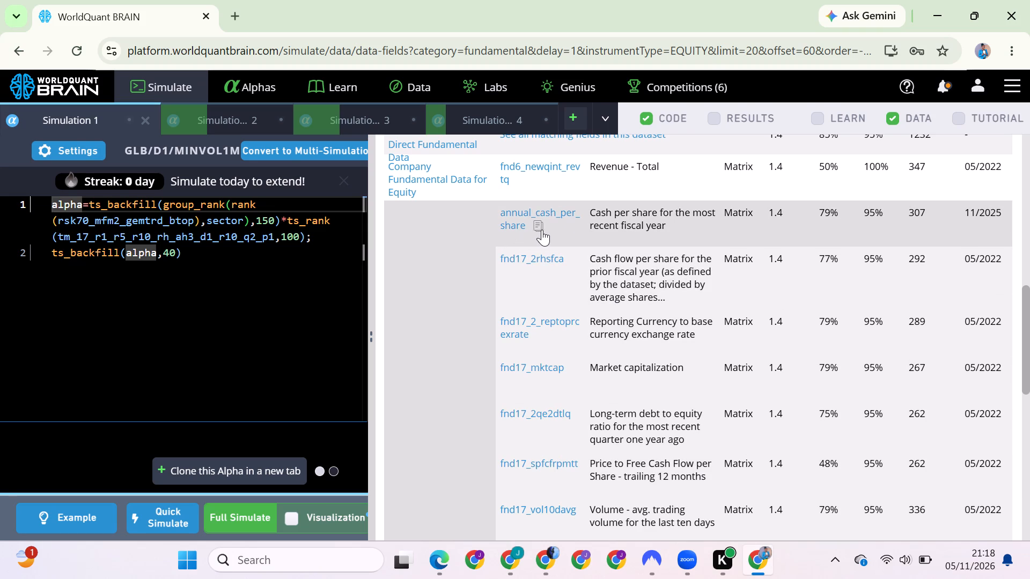
click(542, 229)
double_click(178, 219)
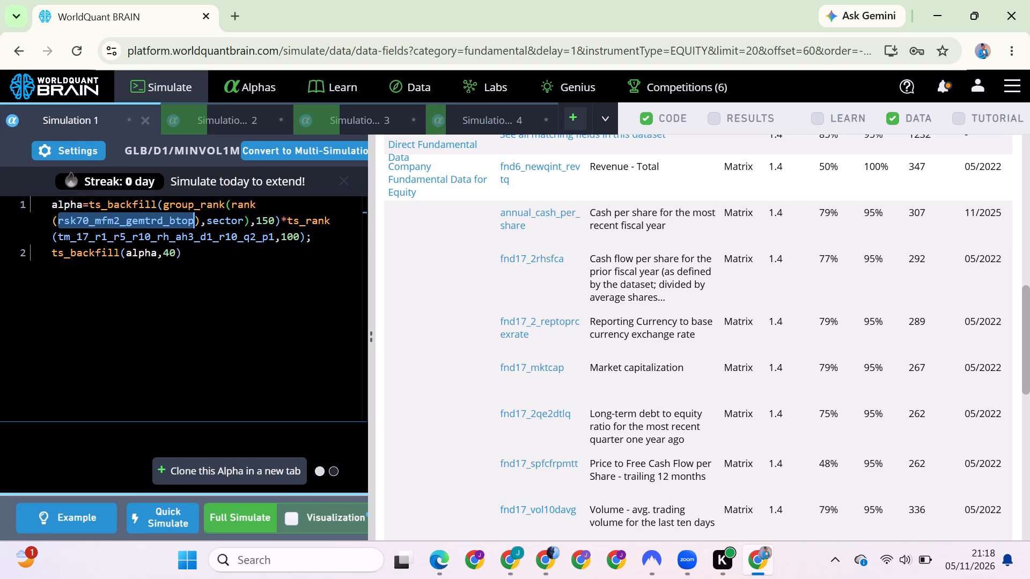
key(ctrl+v)
Change the ts_backfill around group_rank in Simulation 1 to ts_scale, widen the code area, and run a full simulation.
drag(154, 208, 108, 205)
text(sc)
click(152, 220)
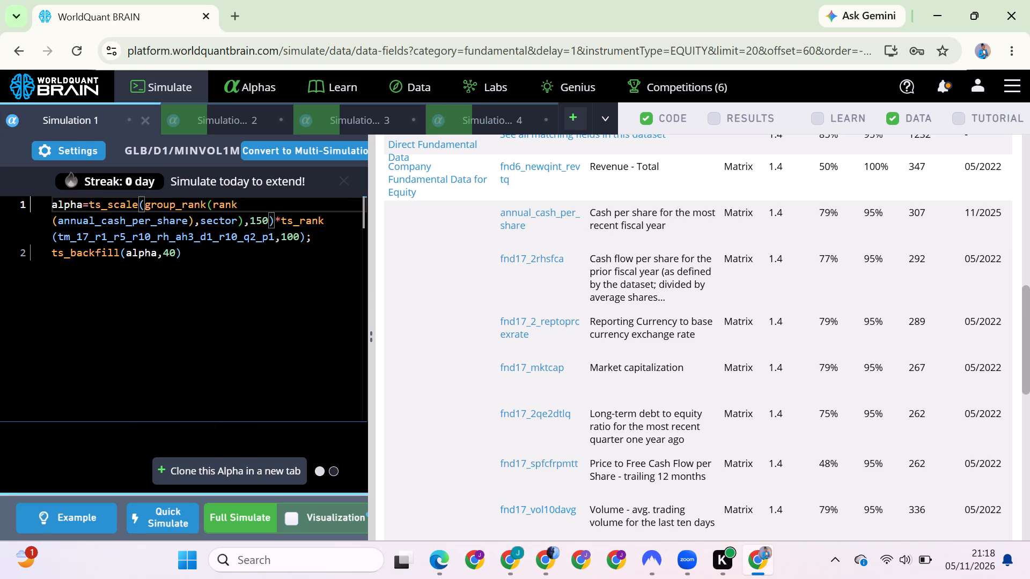
drag(370, 296, 521, 363)
click(323, 343)
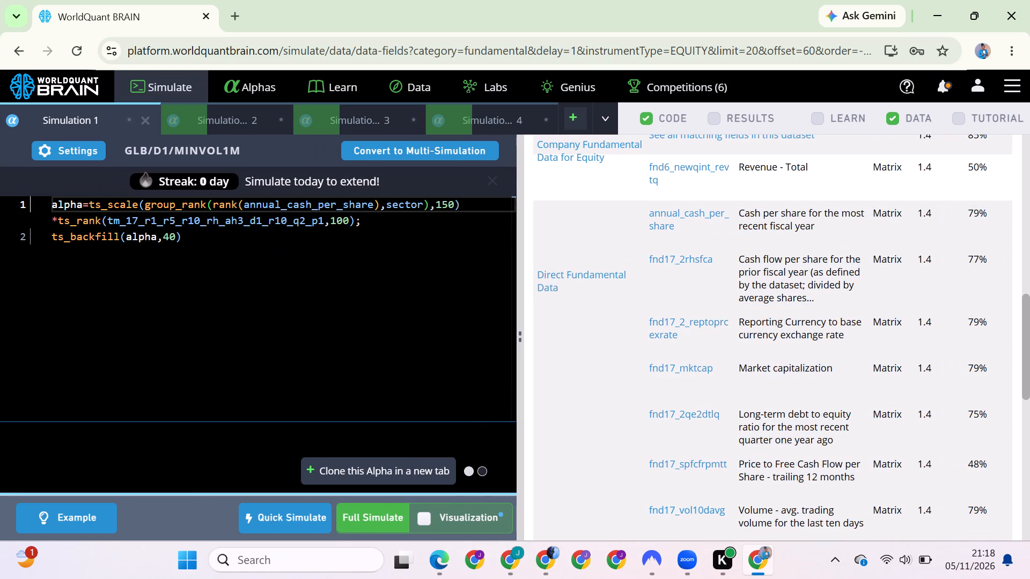
click(362, 514)
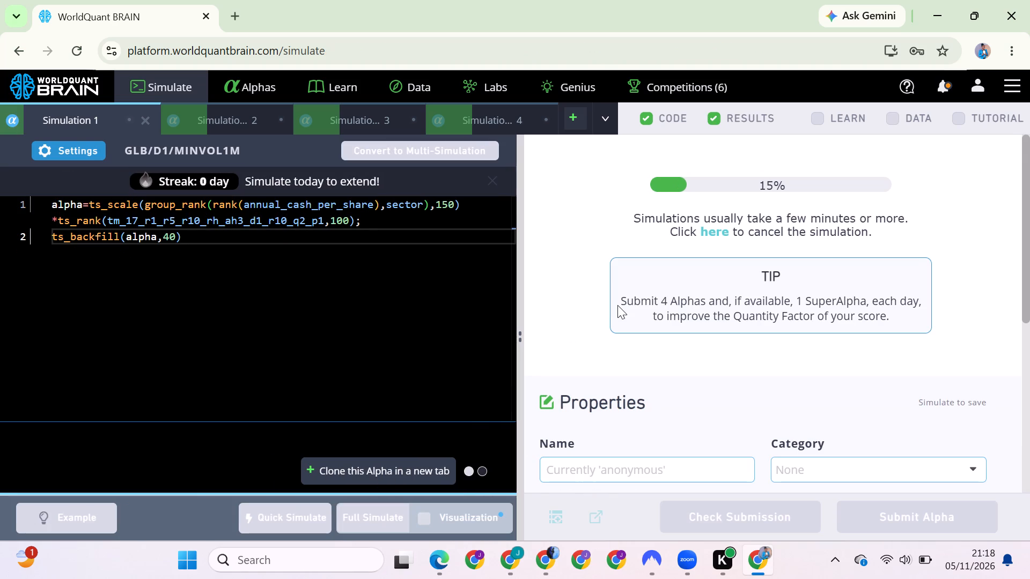
Open the platform messages and mark all announcements and all notifications as read.
click(948, 89)
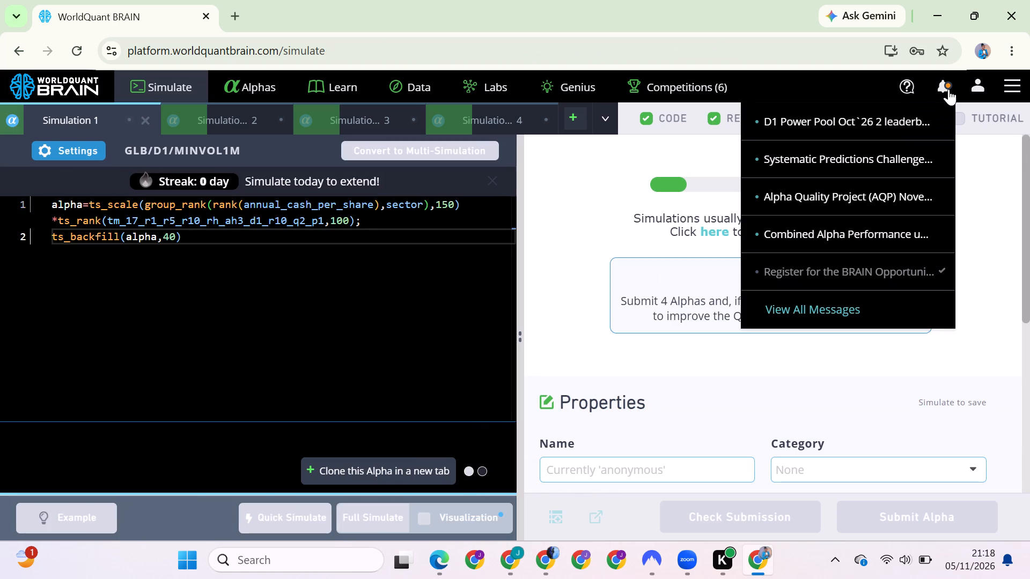
click(886, 117)
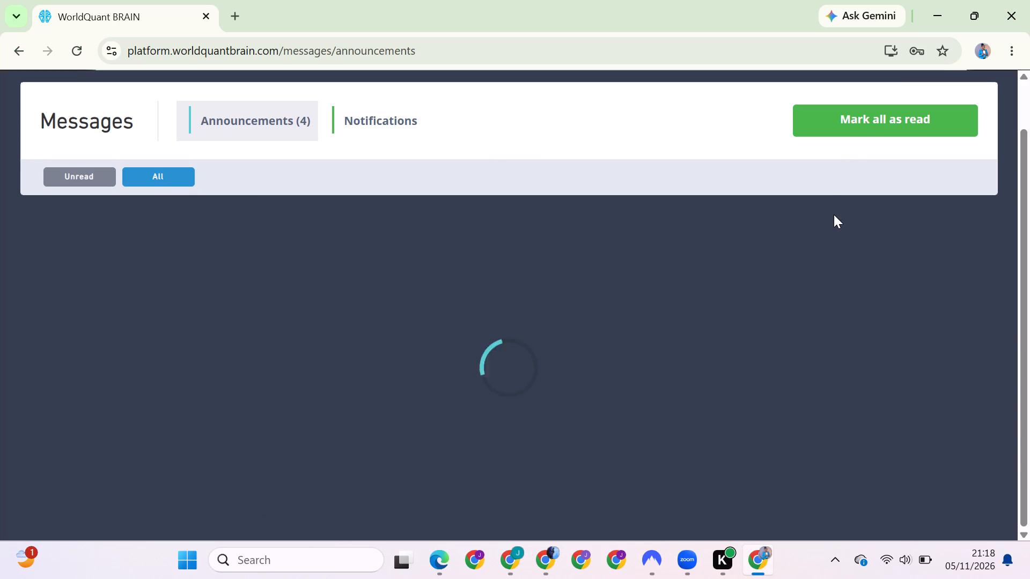
scroll(834, 214, up, 2)
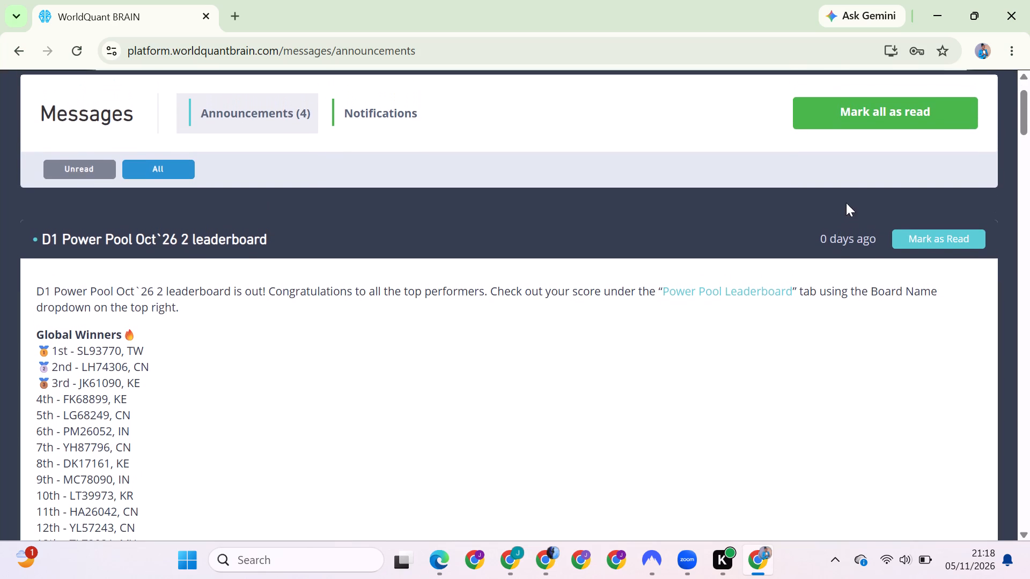
click(845, 117)
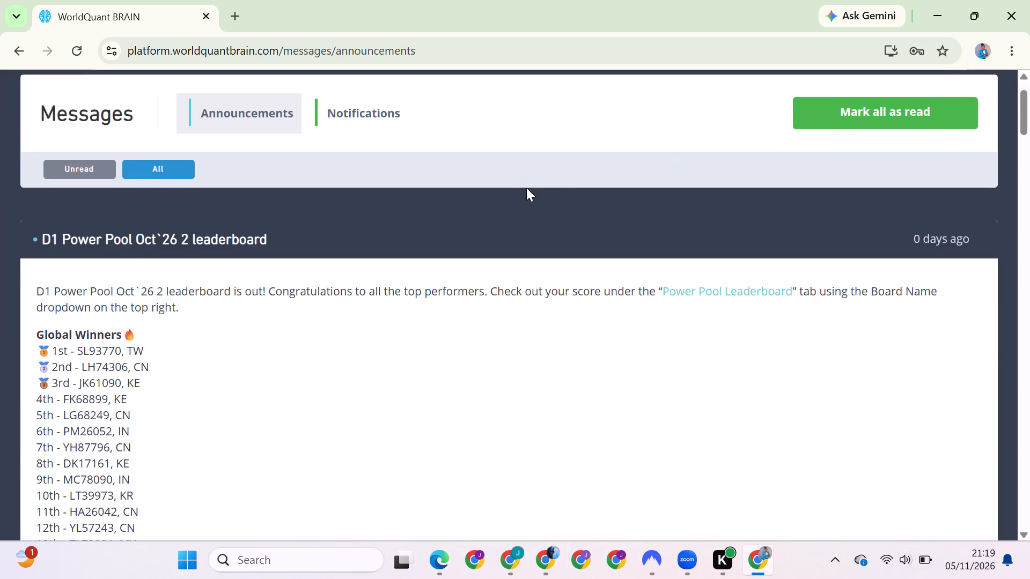
click(365, 113)
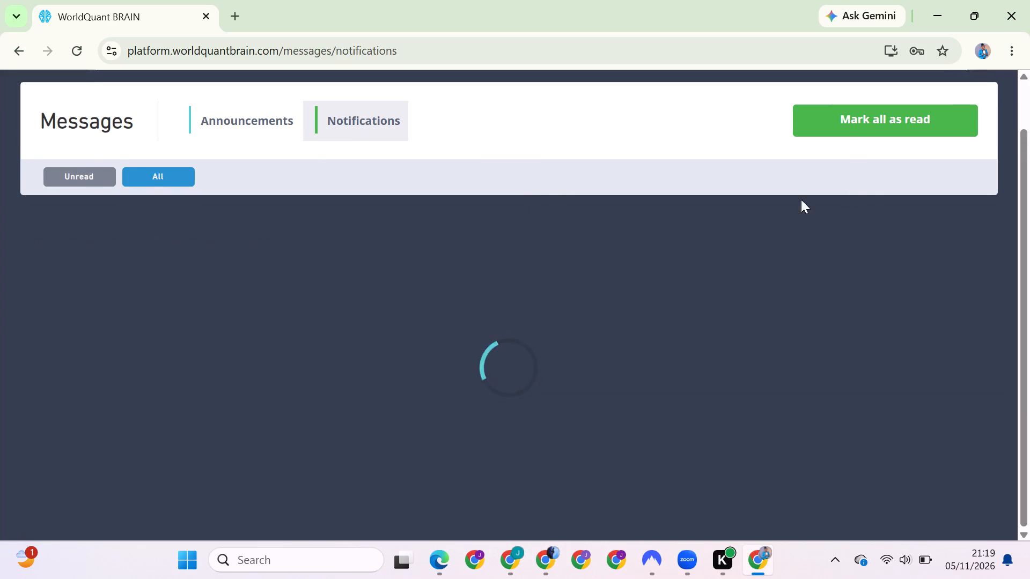
click(913, 122)
Open the submitted Super alpha QPvQ90gr dated 11/01/2026 from the submitted alphas list and clone it into a new simulation.
scroll(475, 198, up, 4)
click(247, 87)
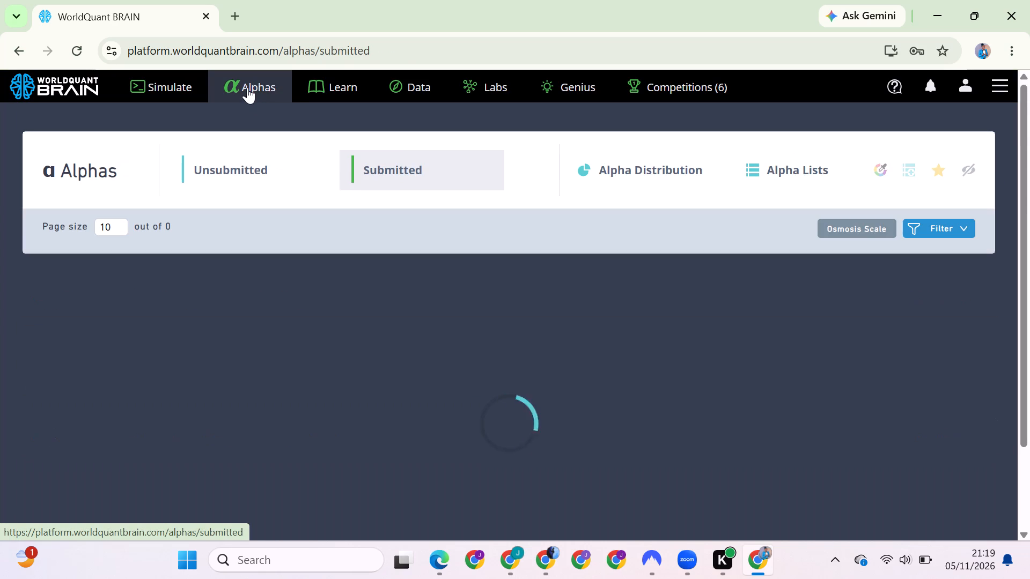
click(247, 87)
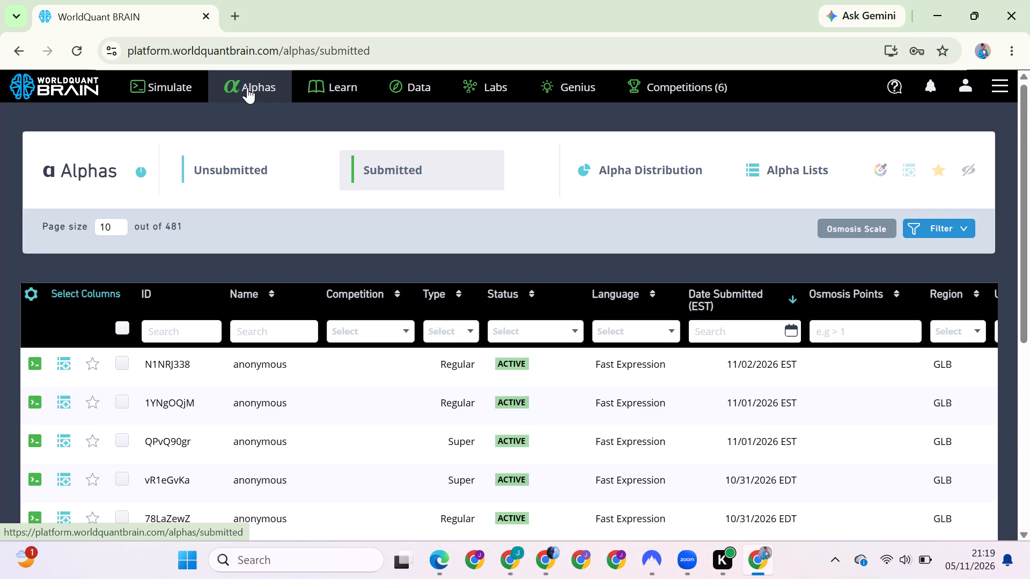
click(507, 452)
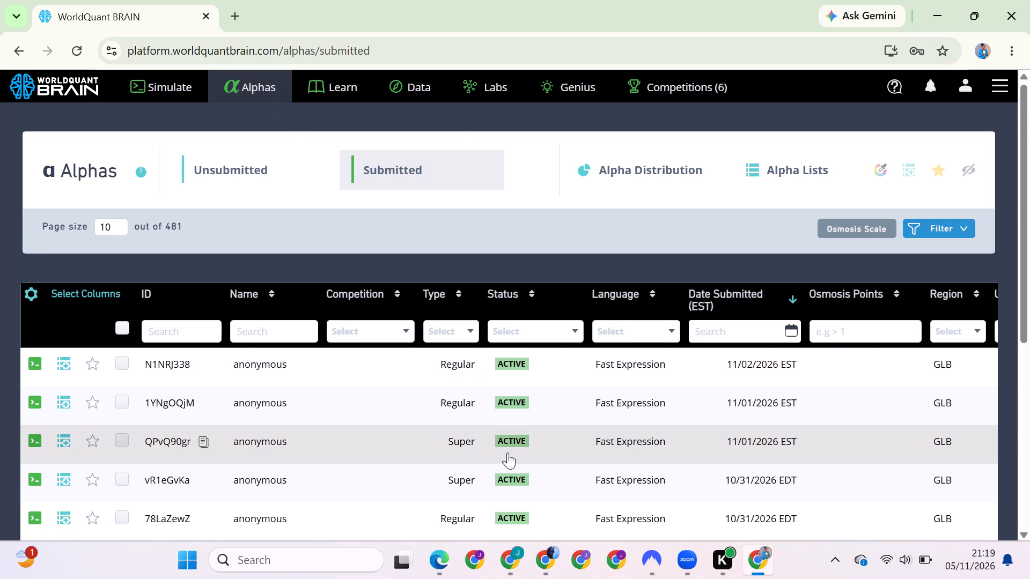
scroll(507, 452, down, 1)
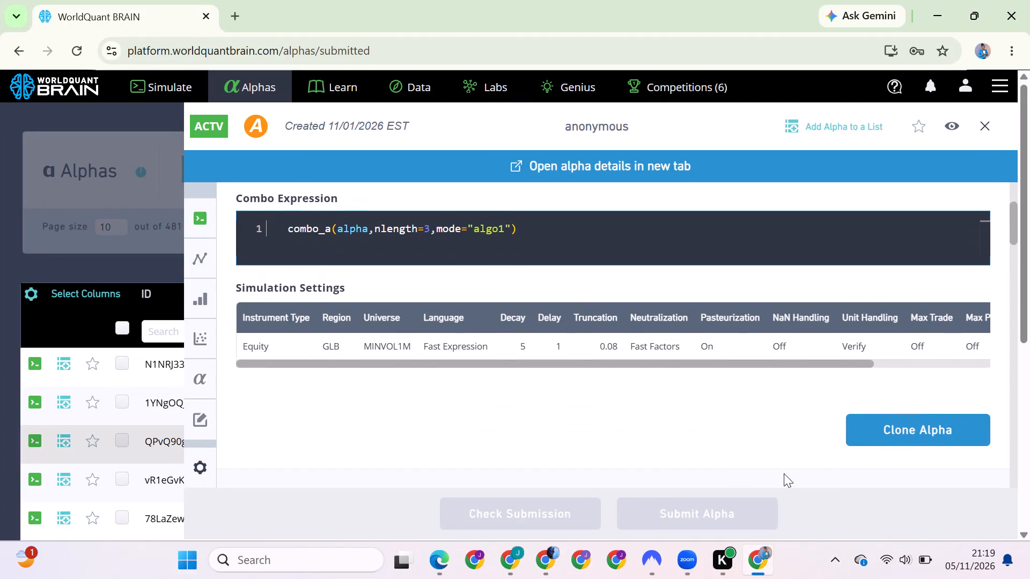
click(863, 444)
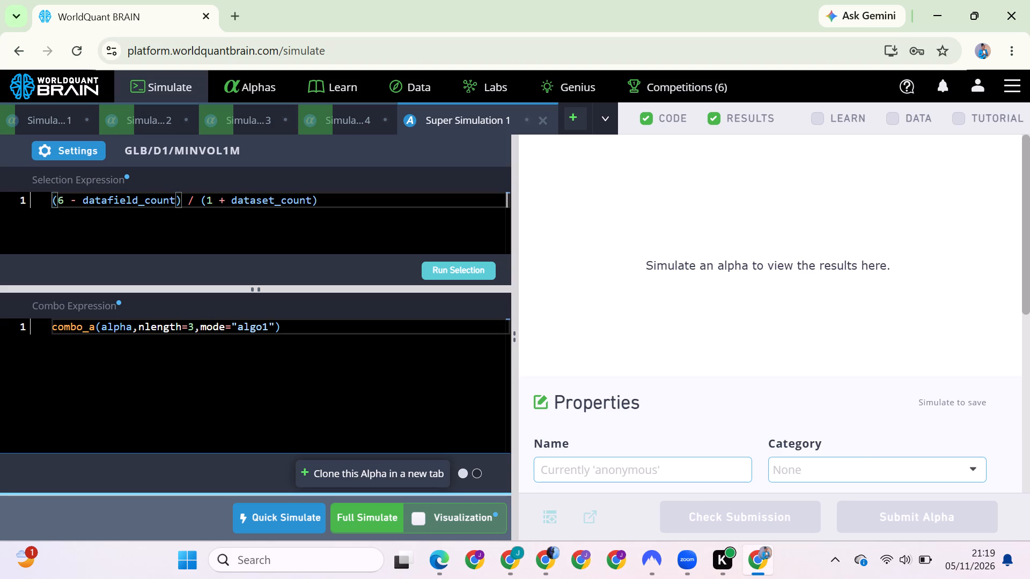
In Super Simulation 1, change the numerator of the selection expression to dataset_count+2.
double_click(114, 198)
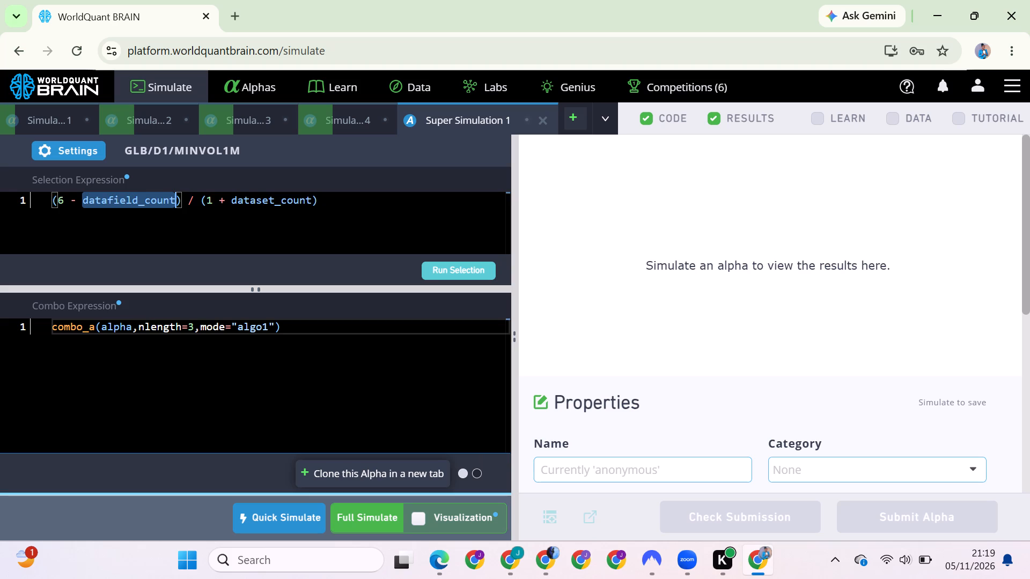
key(BackSpace)
key(BackSpace)
key(BackSpace)
key(BackSpace)
key(BackSpace)
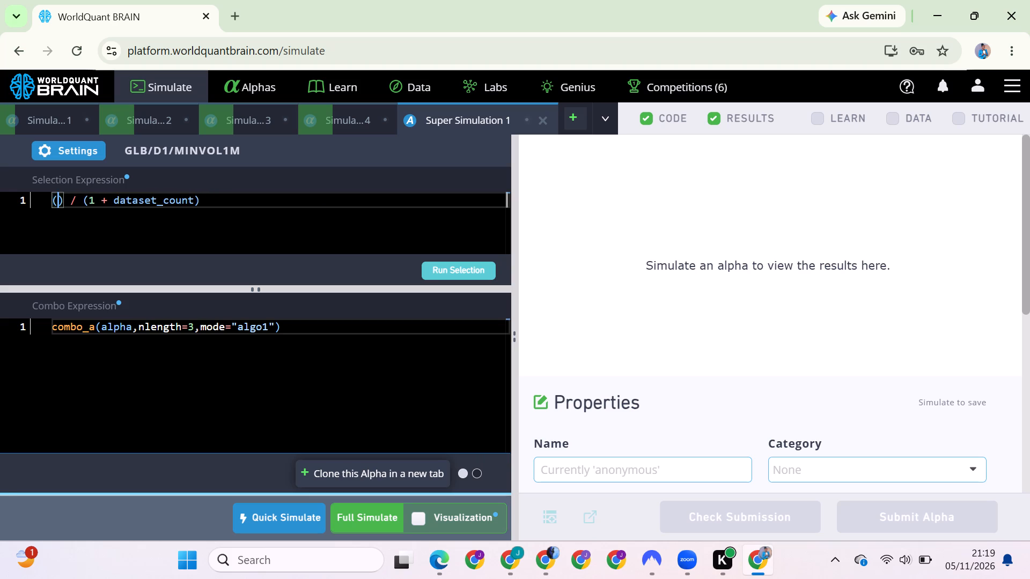
text(datase)
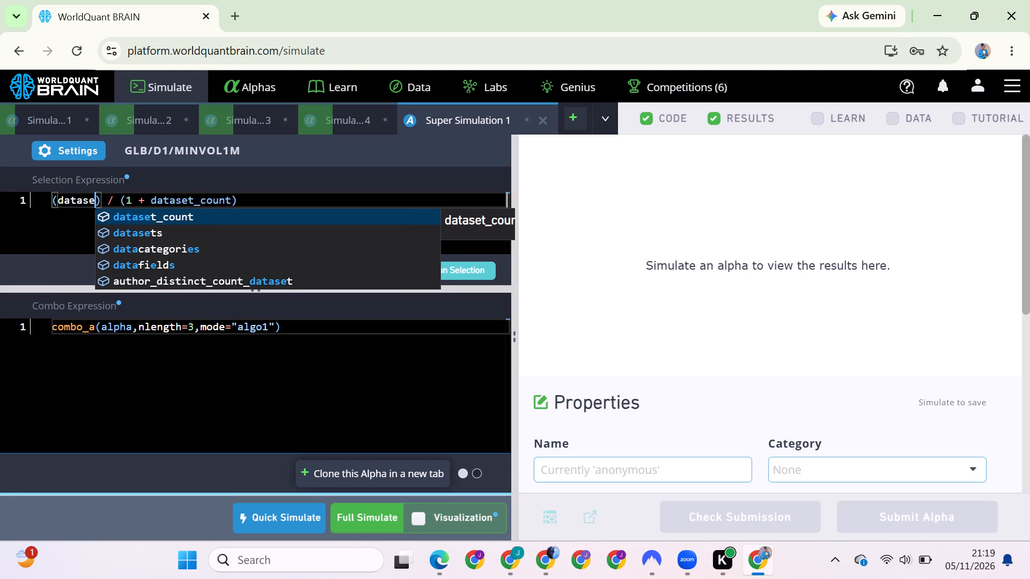
click(158, 216)
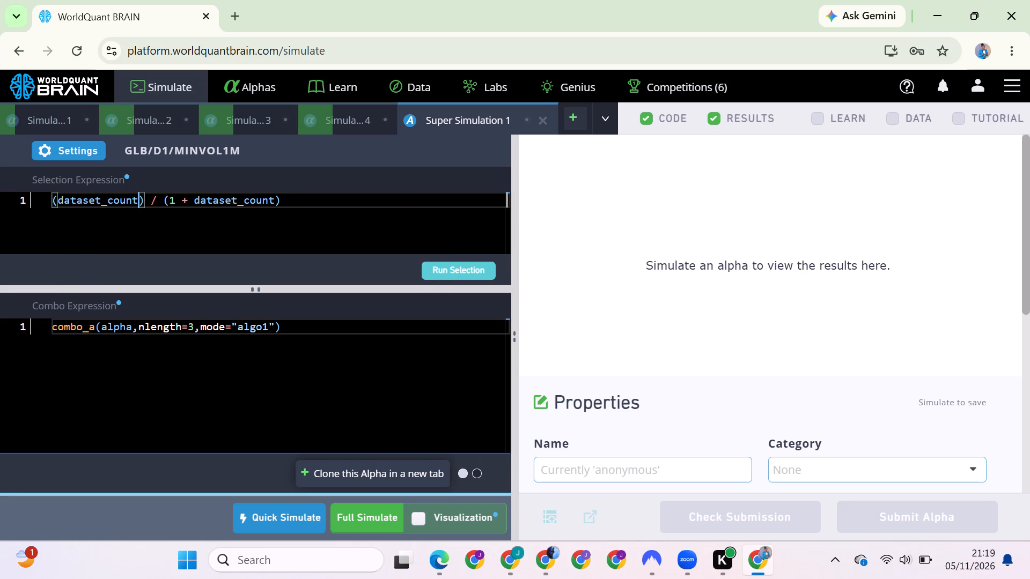
key(shift+underscore)
key(BackSpace)
key(shift+plus)
key(2)
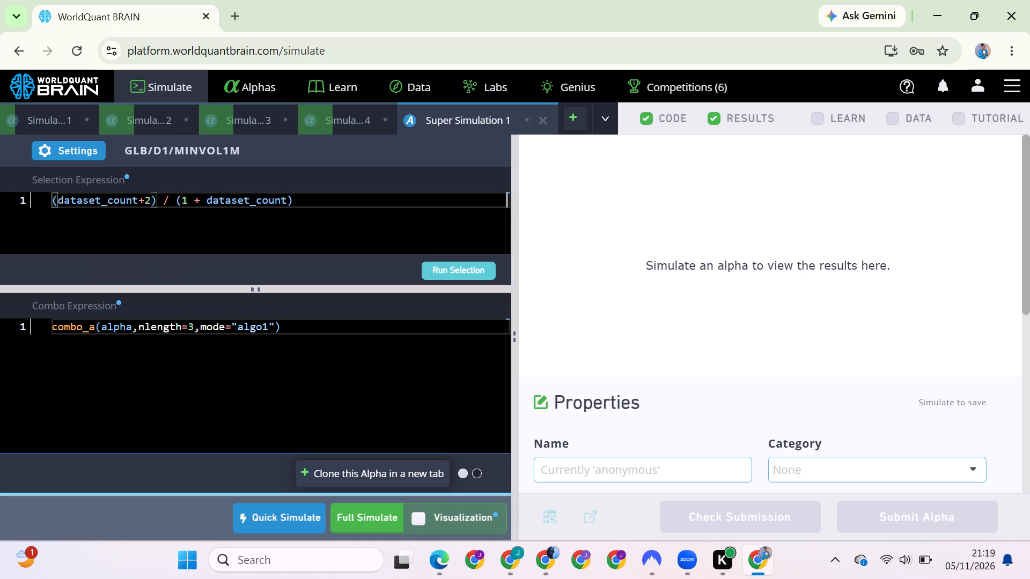
Change the selection expression's denominator to 11 + short_count and run a full simulation of the super alpha.
double_click(238, 205)
text(sh)
click(265, 214)
click(185, 195)
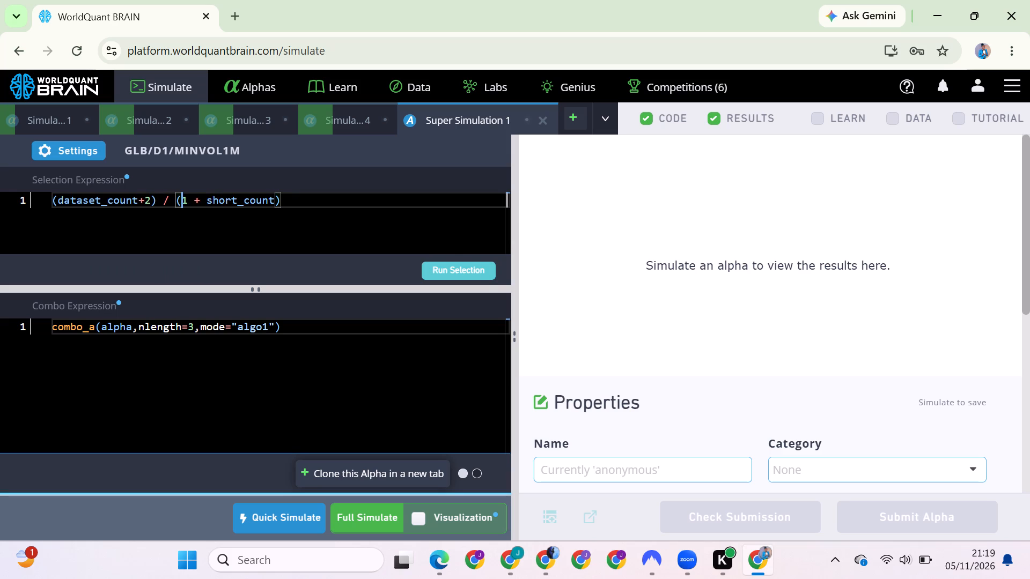
key(1)
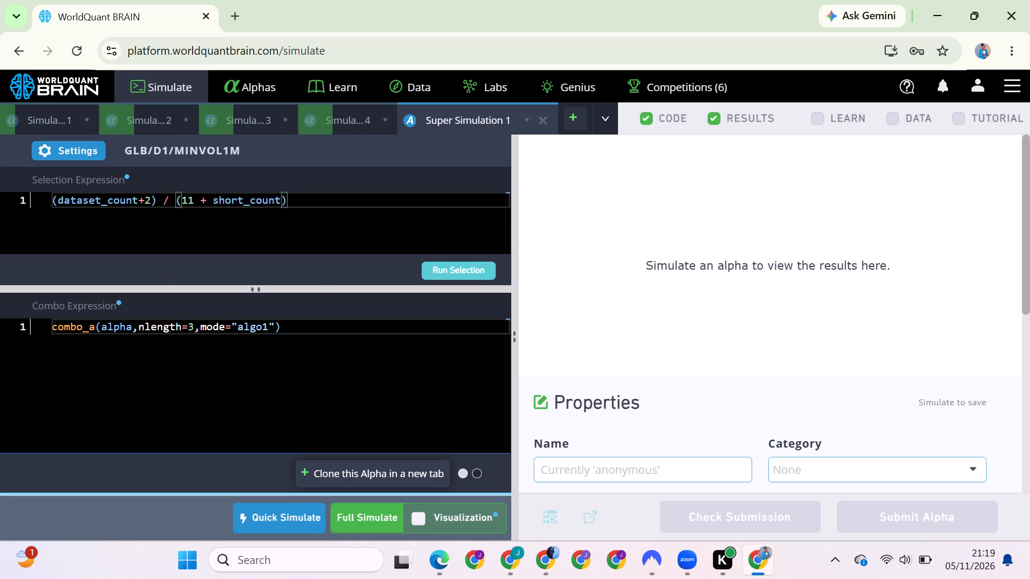
click(365, 518)
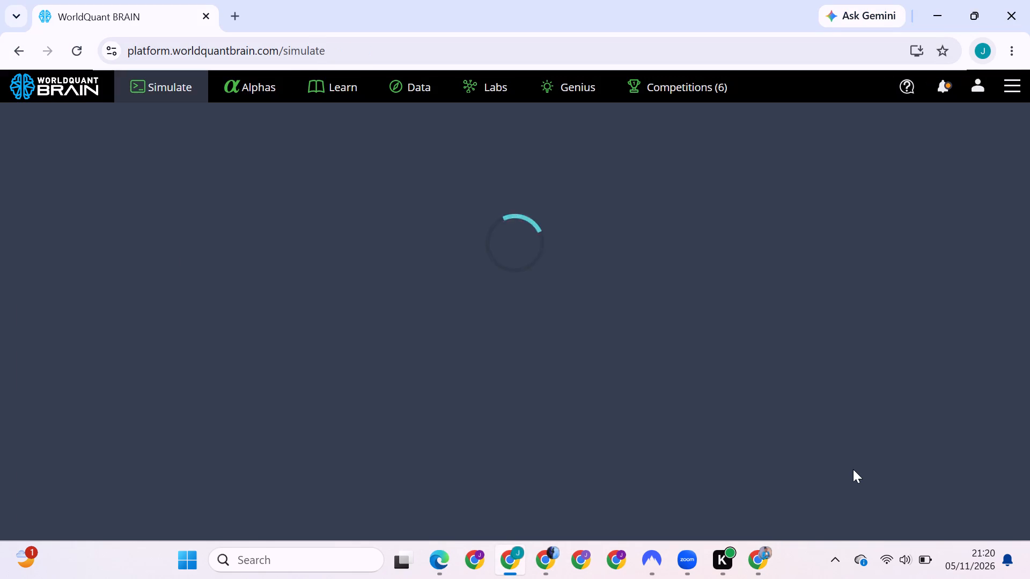
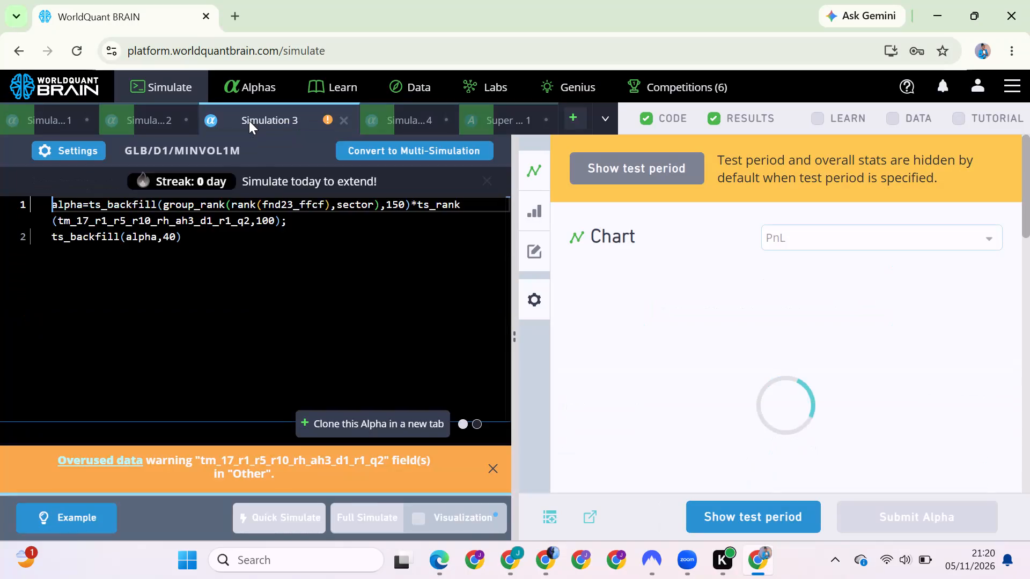
In Simulation 3, dismiss the overused data warning, show the test period, and view the IS Summary for the IS period.
click(352, 503)
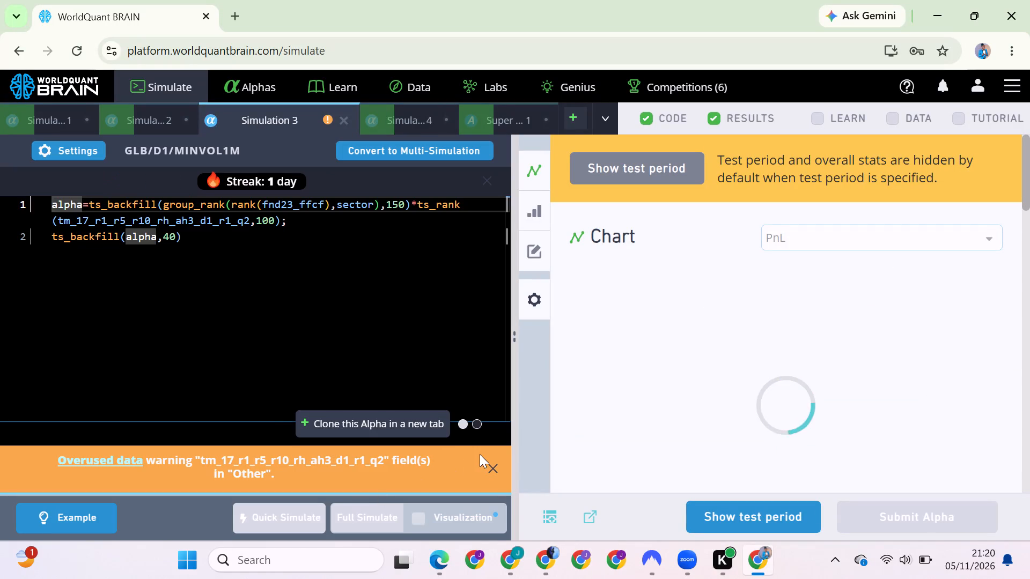
click(492, 465)
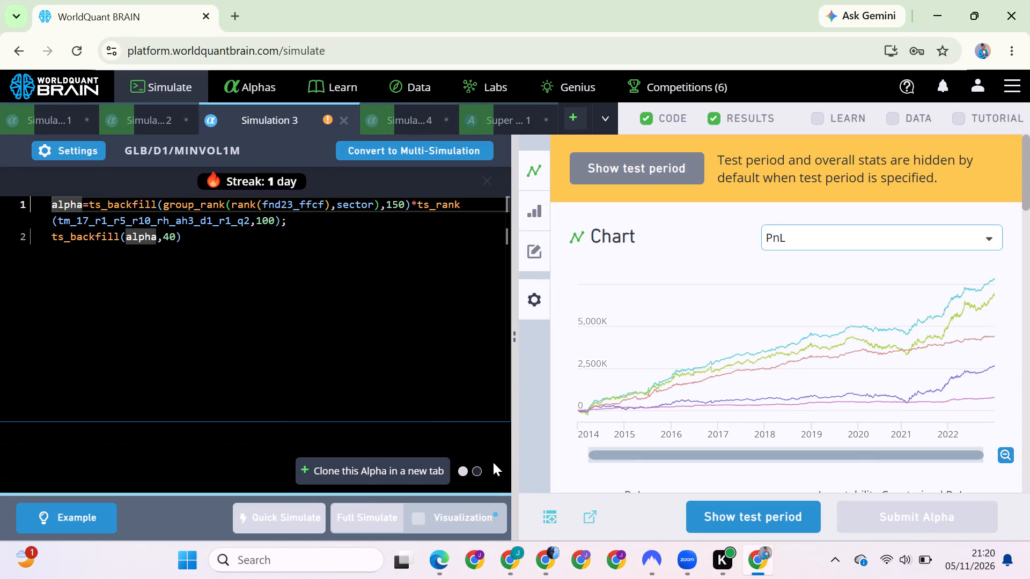
scroll(786, 333, down, 2)
click(745, 536)
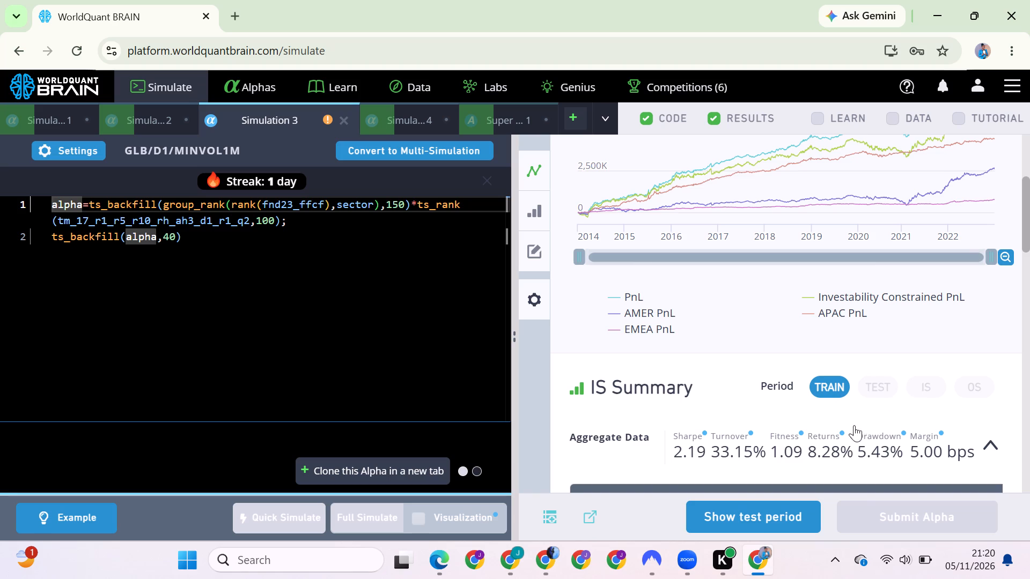
scroll(850, 427, down, 1)
click(764, 522)
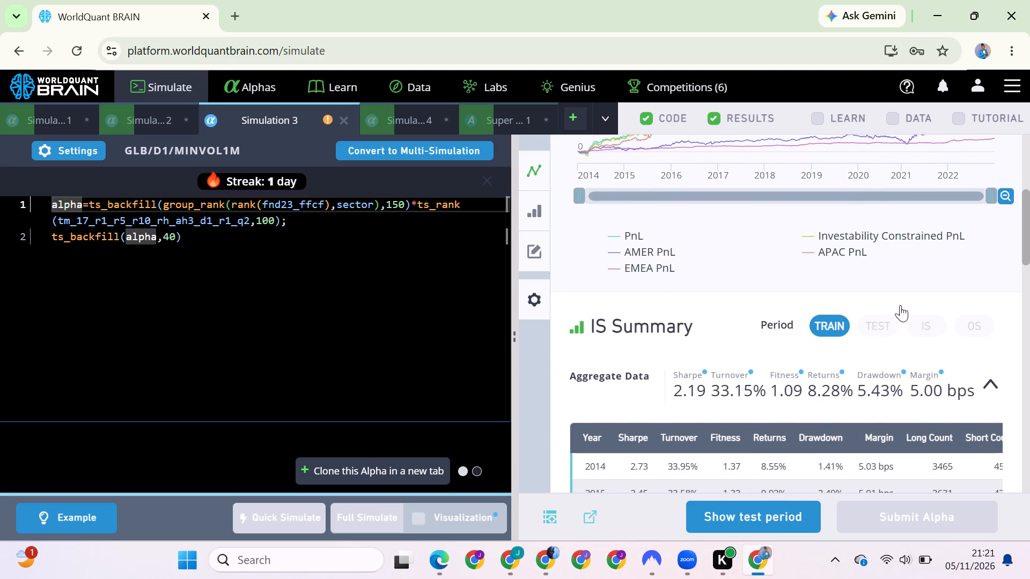
click(931, 322)
scroll(931, 322, down, 1)
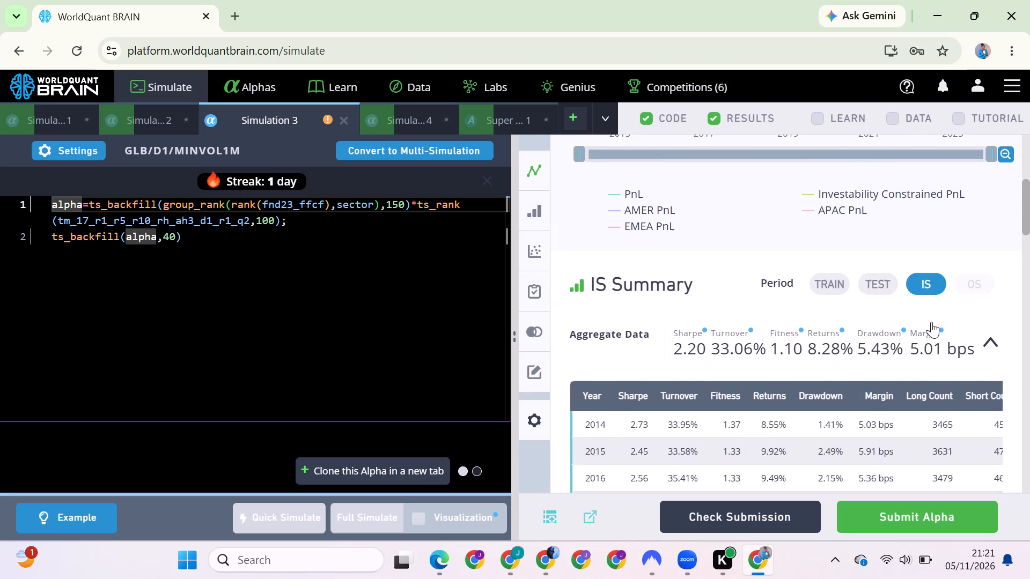
Examine Simulation 3's yearly, regional and investability-constrained statistics, and run its Power Pool Correlation check.
scroll(931, 322, down, 5)
scroll(931, 322, up, 3)
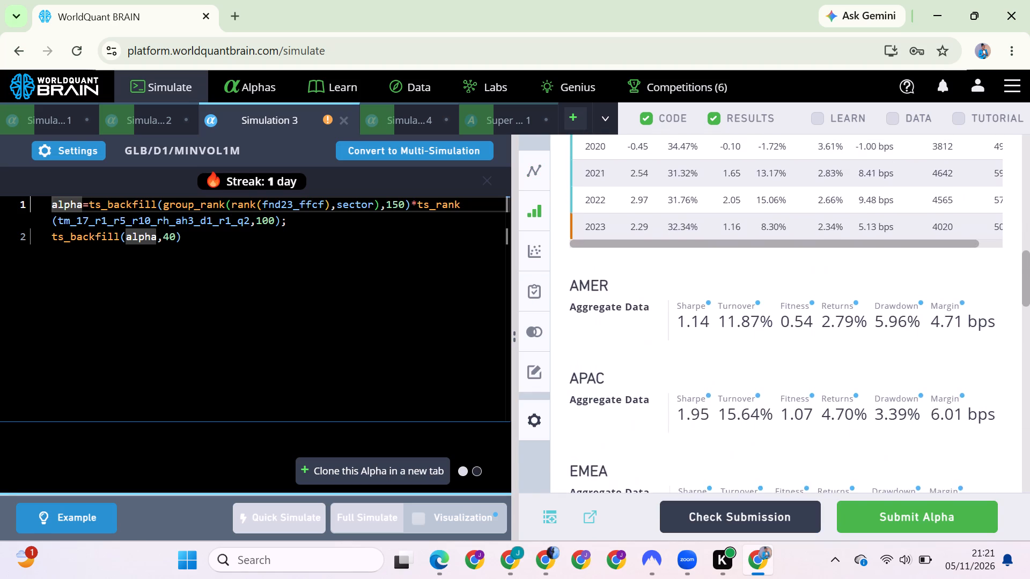
scroll(931, 322, down, 3)
click(961, 395)
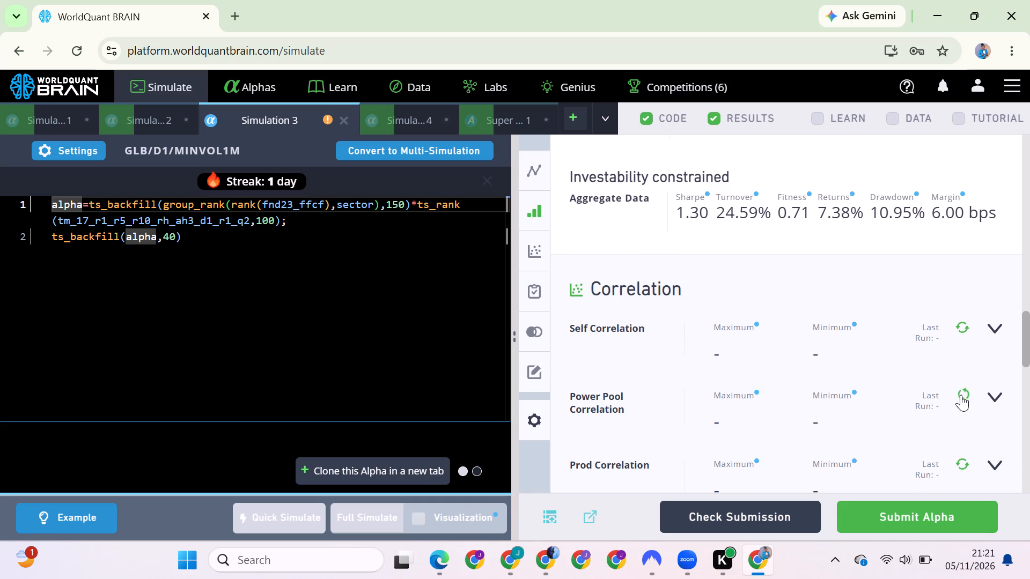
Set Simulation 3's decay to 6 and neutralization to Fast Factors, and run a full simulation.
click(82, 146)
scroll(203, 339, down, 2)
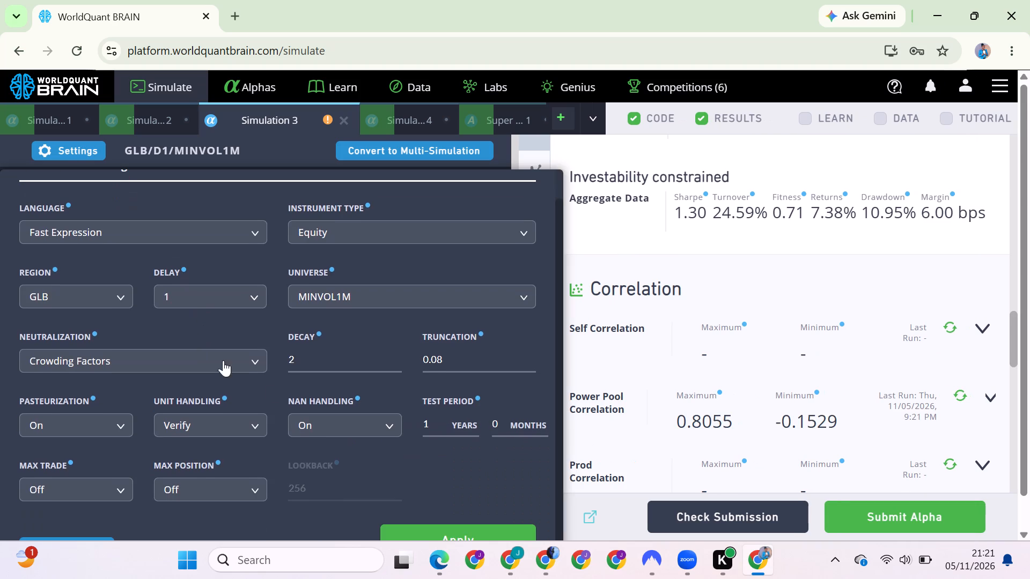
drag(302, 367, 247, 354)
key(6)
click(225, 358)
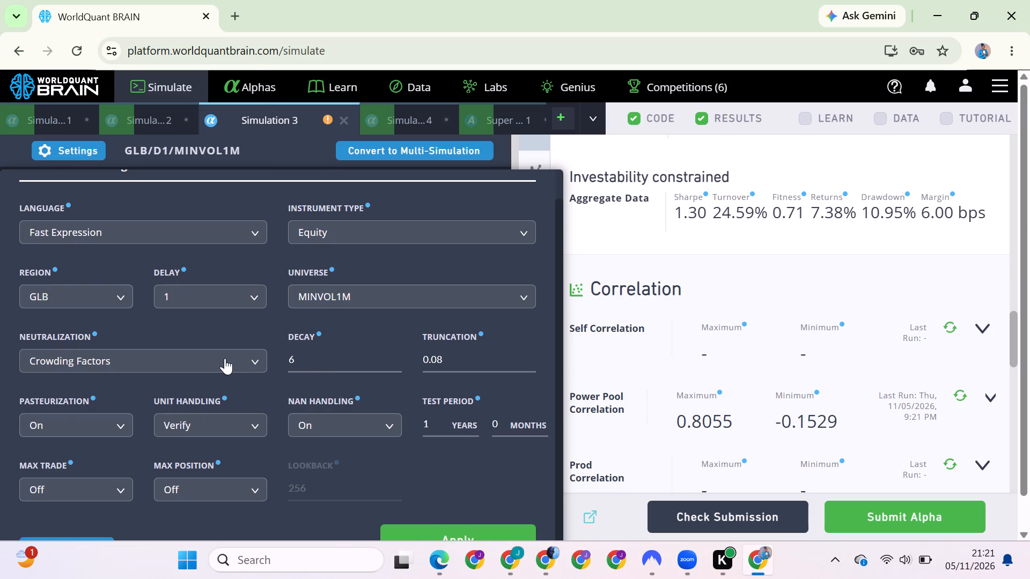
click(64, 155)
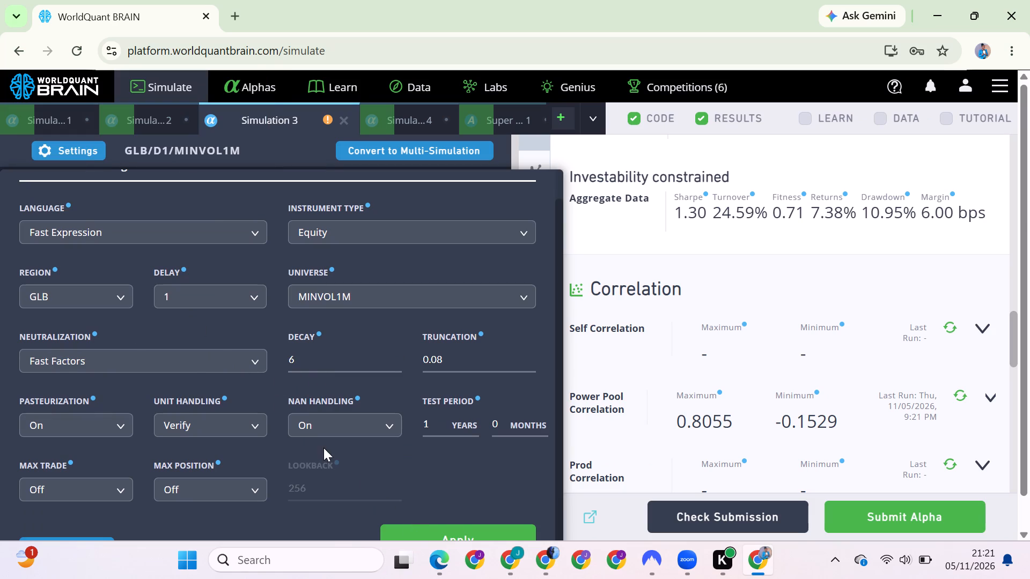
click(414, 533)
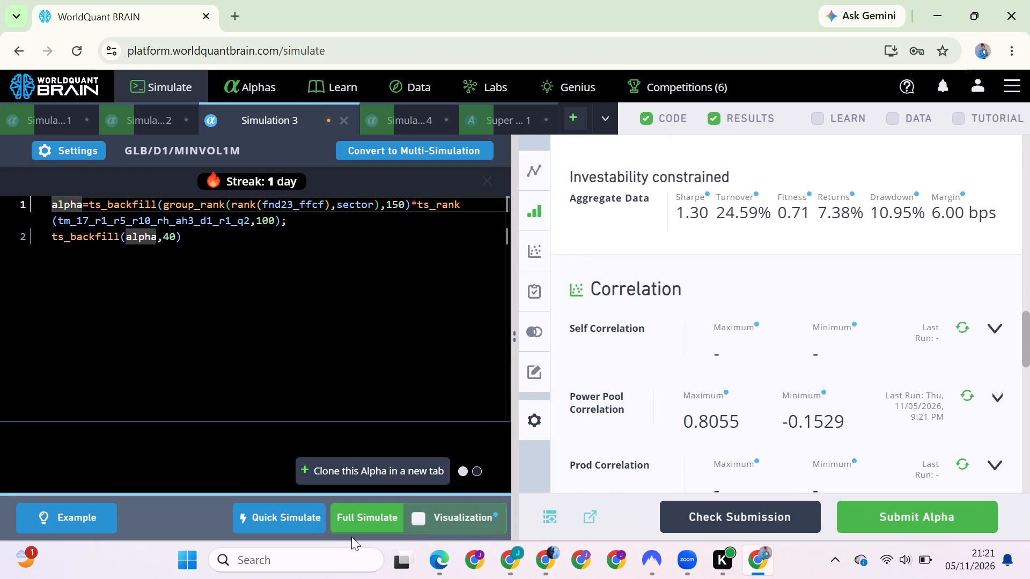
click(373, 519)
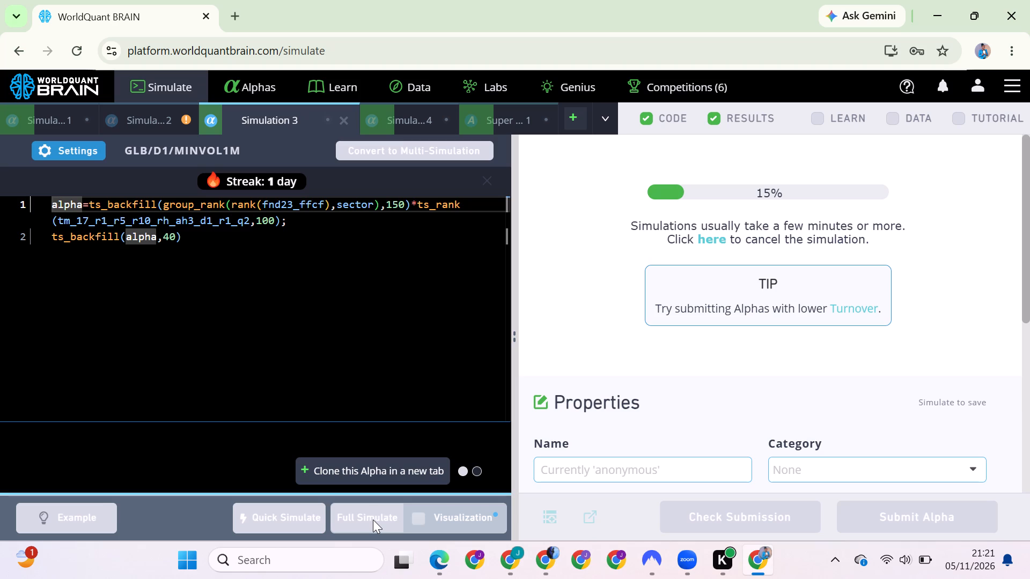
In Simulation 2, dismiss the overused data warning, show the test period, and view the IS Summary for the IS period.
click(175, 125)
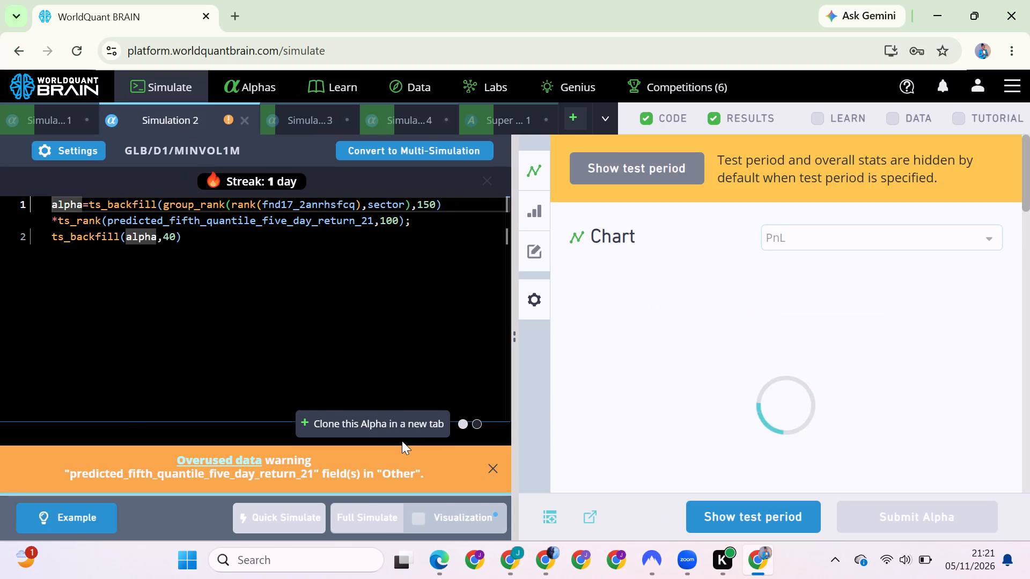
click(495, 472)
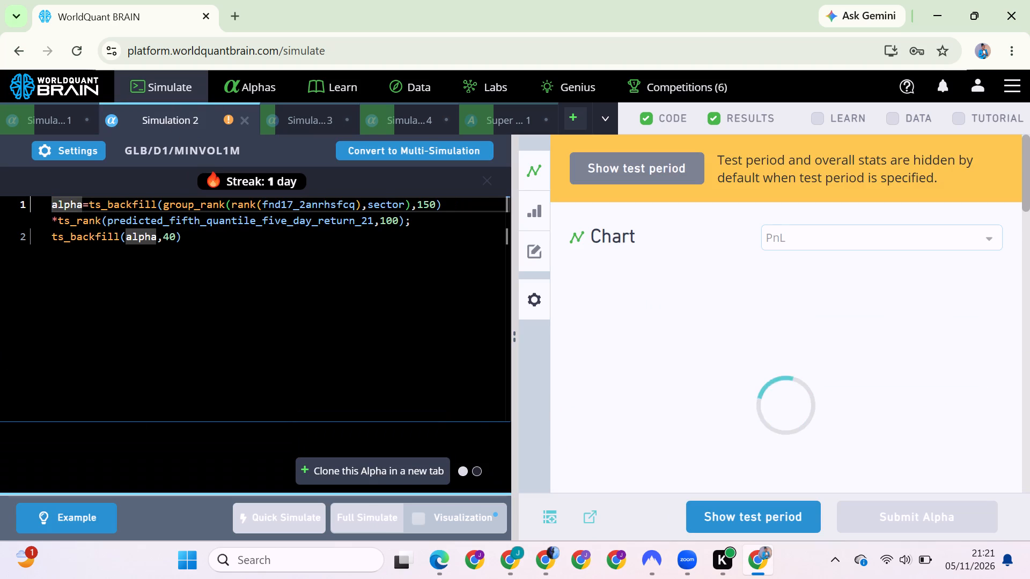
scroll(735, 427, down, 2)
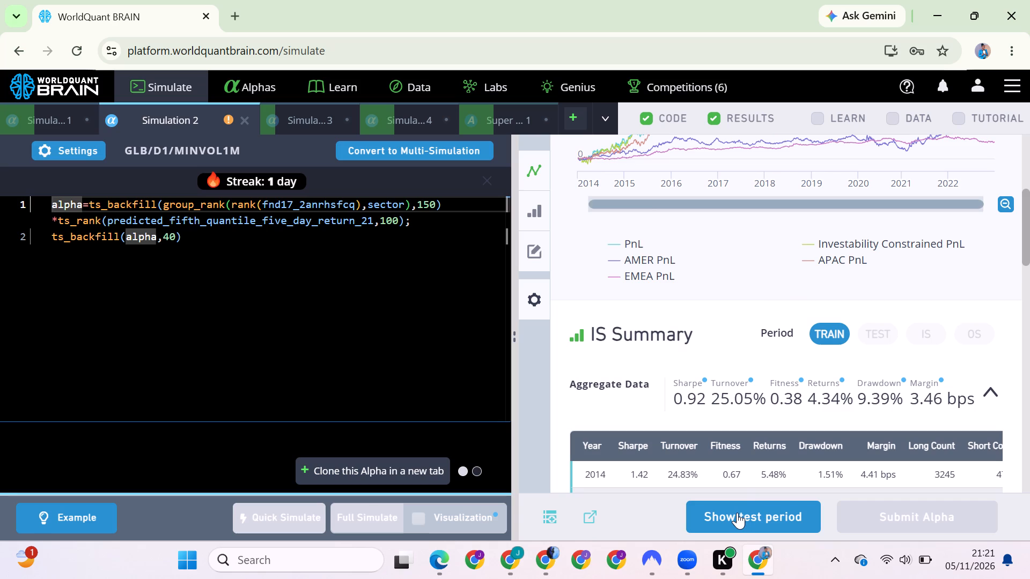
click(737, 513)
click(930, 330)
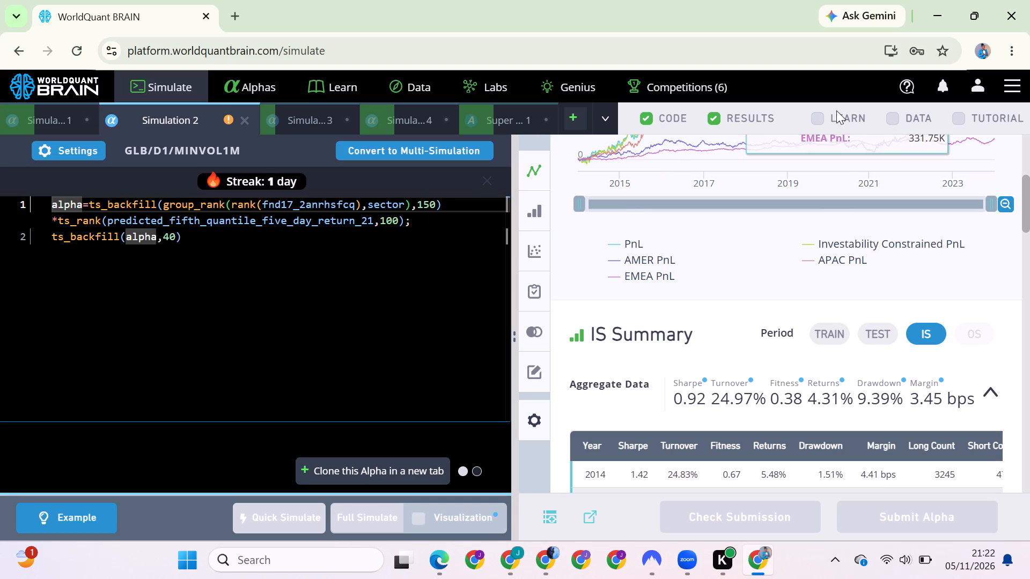
Show the data fields beside Simulation 2 and switch the category filter from Fundamental to Sentiment.
click(892, 121)
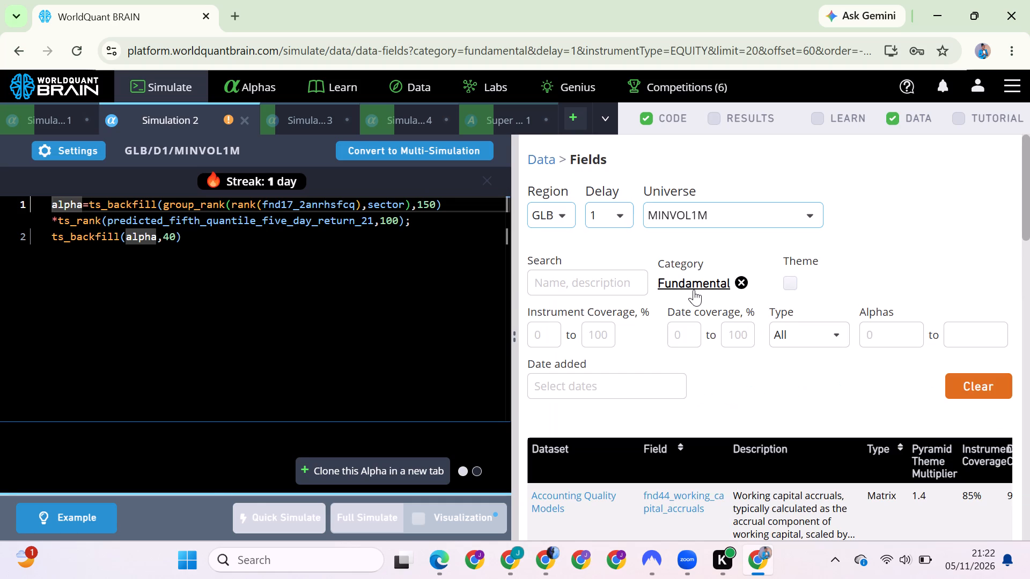
double_click(694, 289)
scroll(288, 377, down, 3)
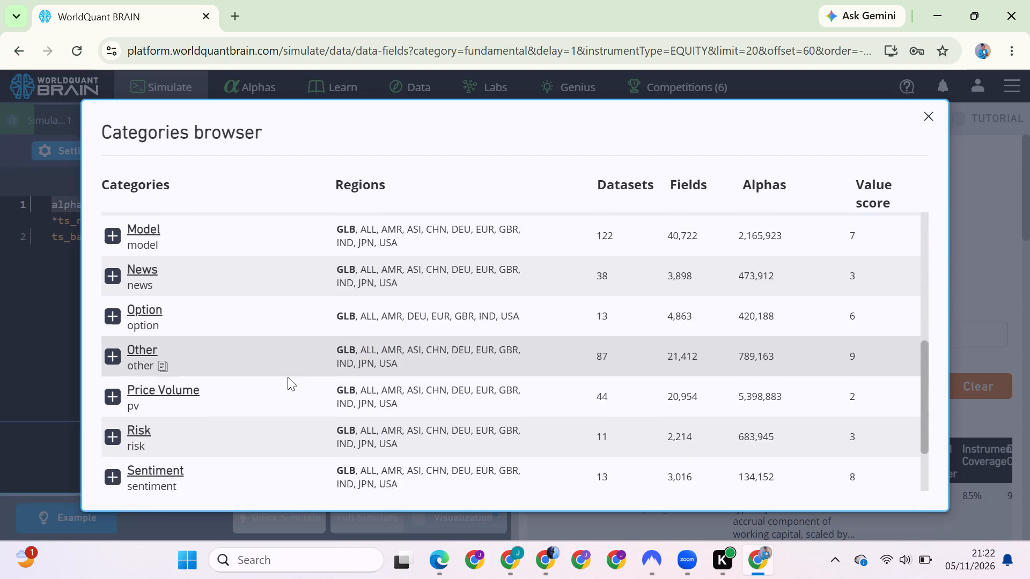
scroll(288, 377, down, 1)
click(169, 387)
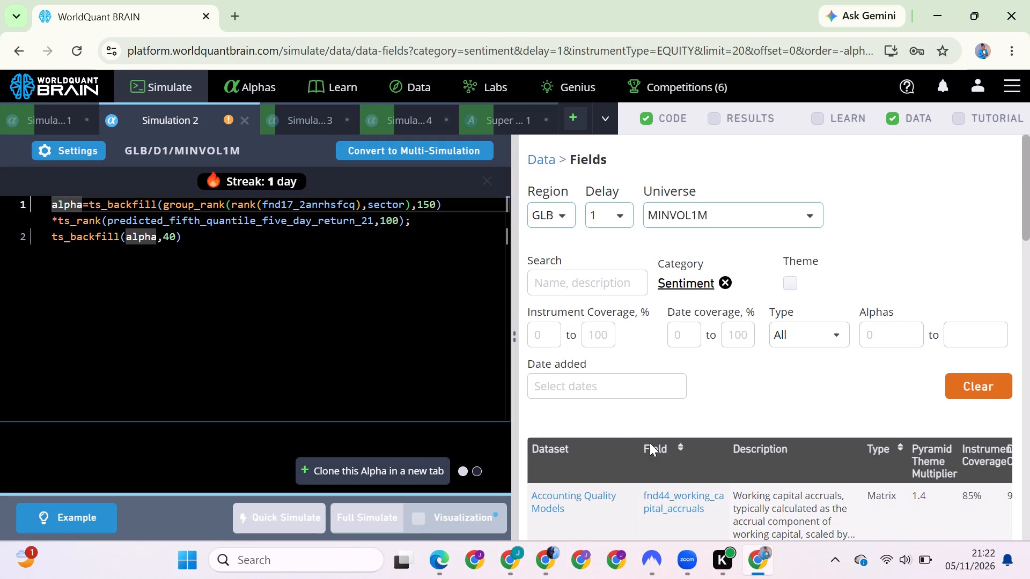
Widen the data pane, copy the sentiment field snt21_2neg_conf_up, and replace fnd17_2anrhsfcq with it in Simulation 2's expression.
scroll(650, 443, down, 2)
drag(516, 348, 344, 339)
scroll(529, 428, down, 2)
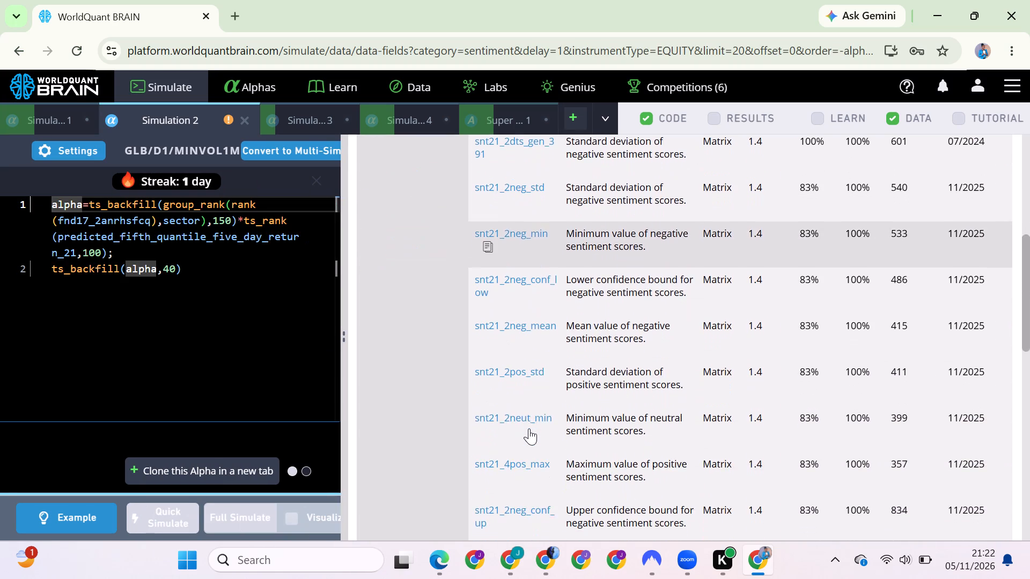
scroll(529, 428, down, 2)
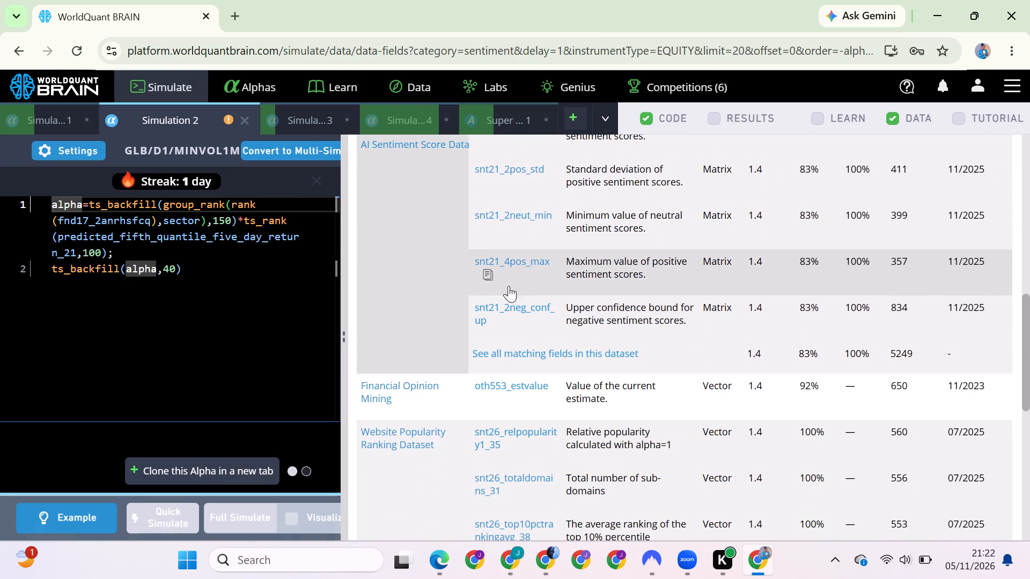
click(502, 320)
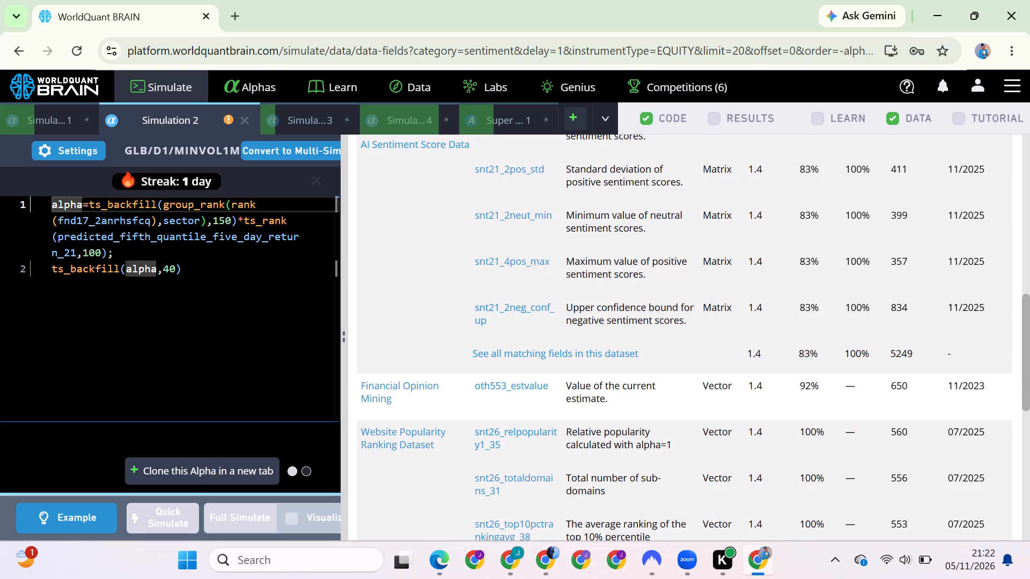
double_click(139, 226)
key(ctrl+v)
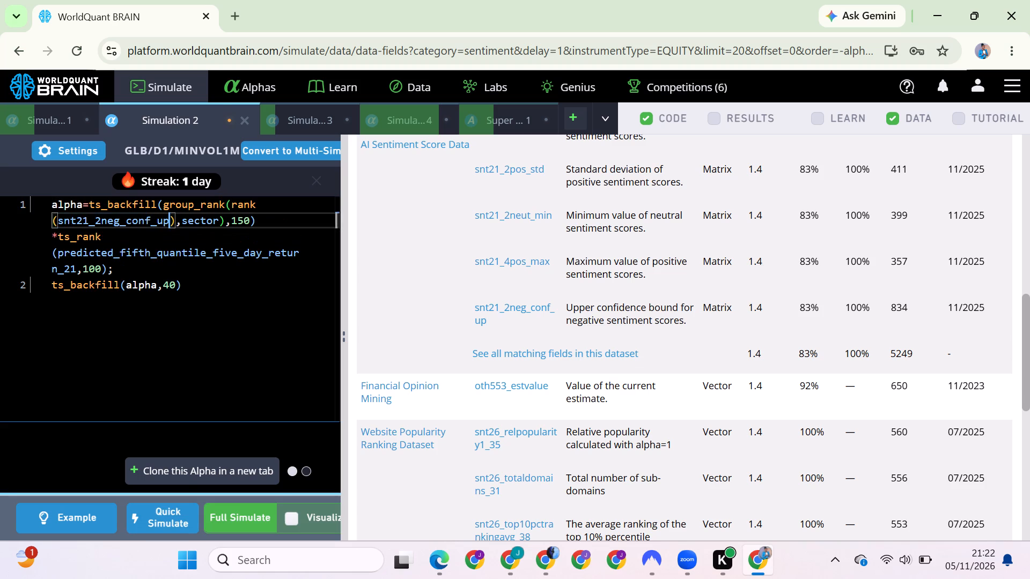
Set Simulation 2's neutralization to Statistical and run a full simulation.
click(71, 145)
click(193, 384)
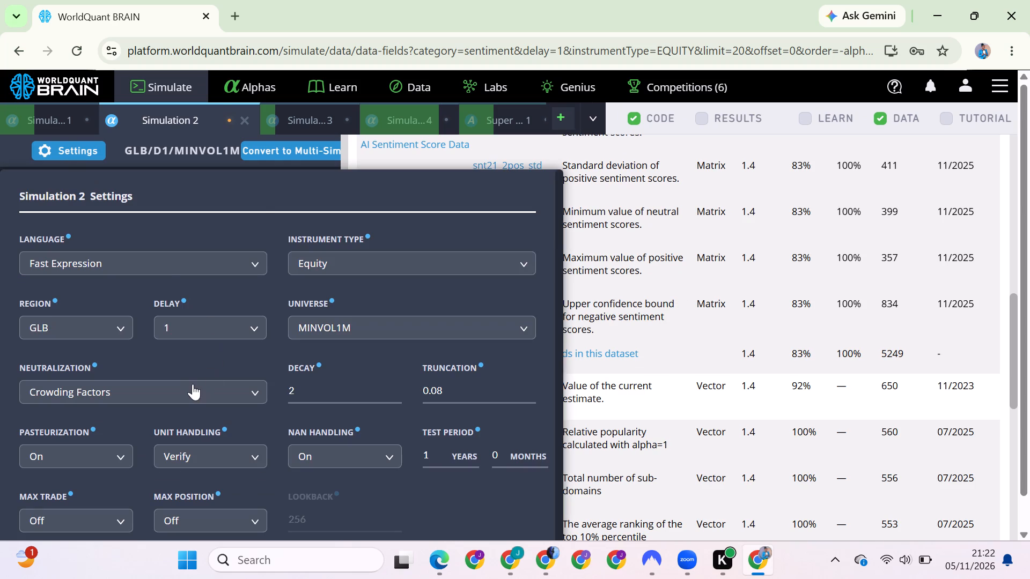
click(99, 145)
scroll(298, 519, down, 3)
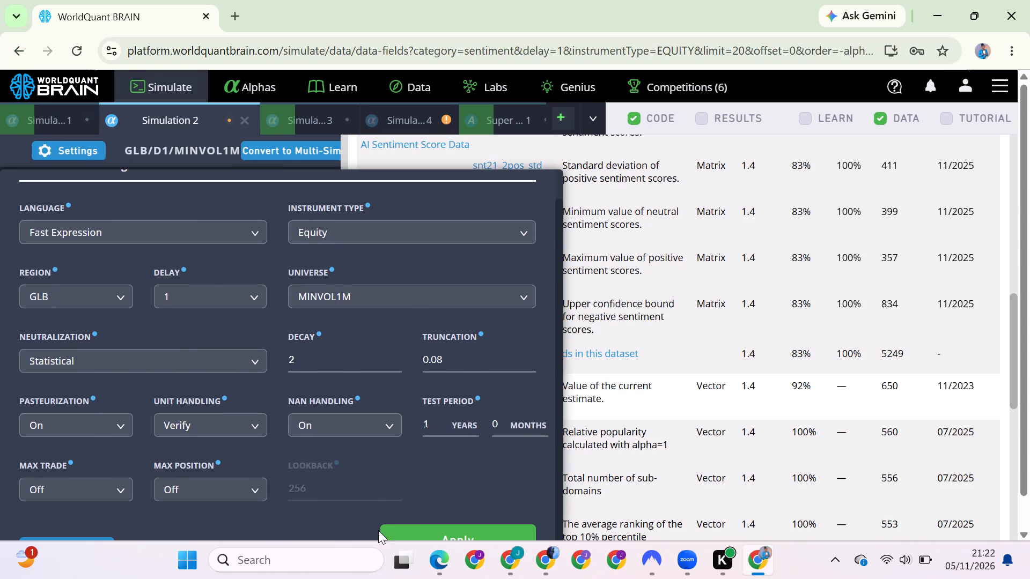
click(420, 528)
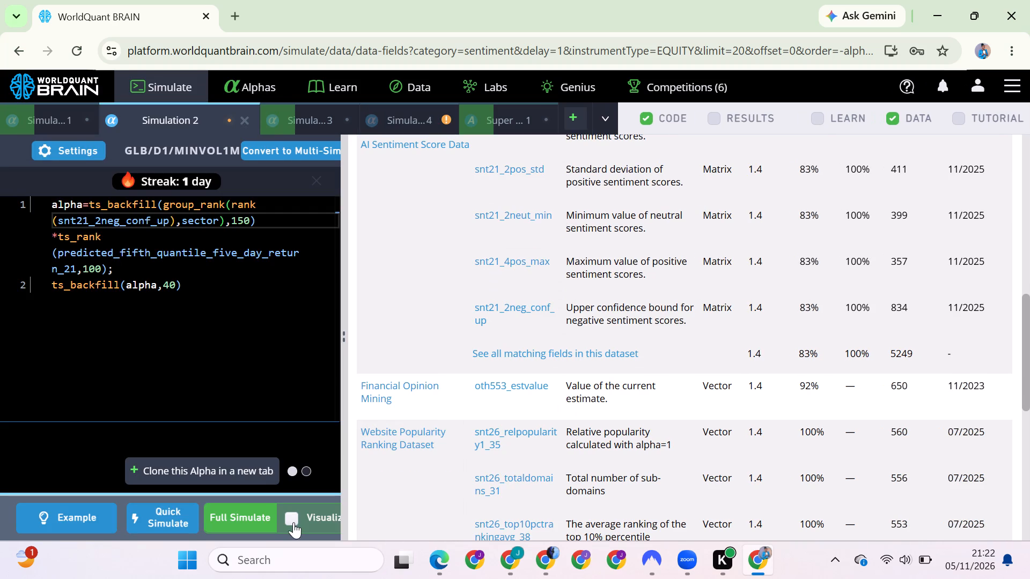
click(241, 513)
In Simulation 4, show the test period and review the IS Summary's aggregate and yearly statistics.
click(413, 114)
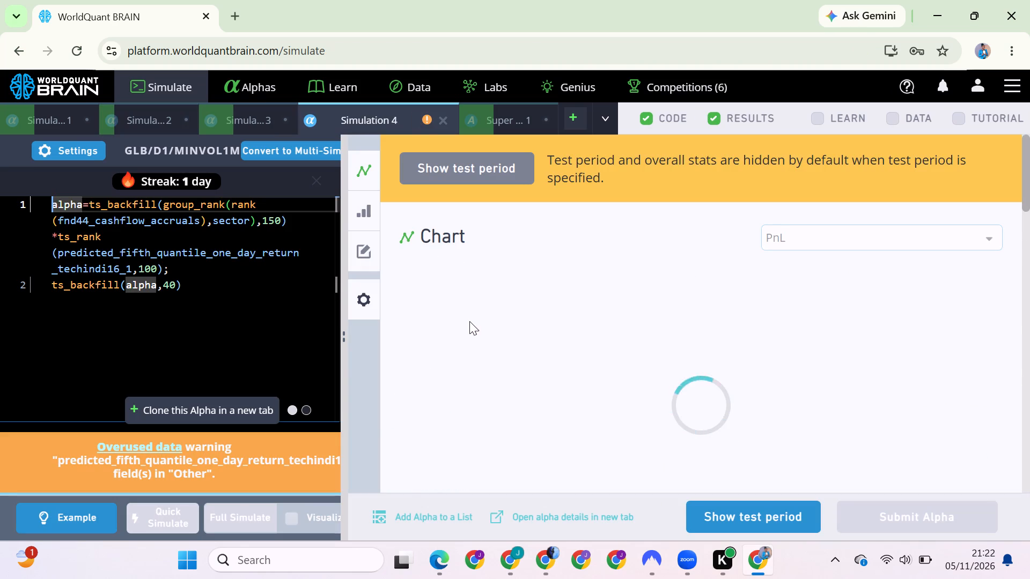
scroll(538, 403, down, 1)
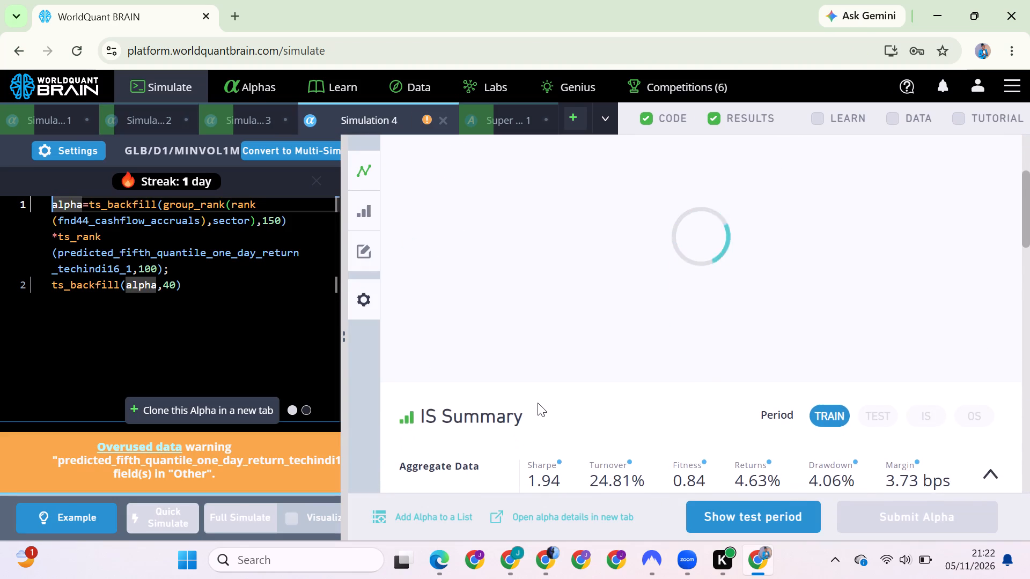
scroll(538, 403, down, 1)
click(712, 515)
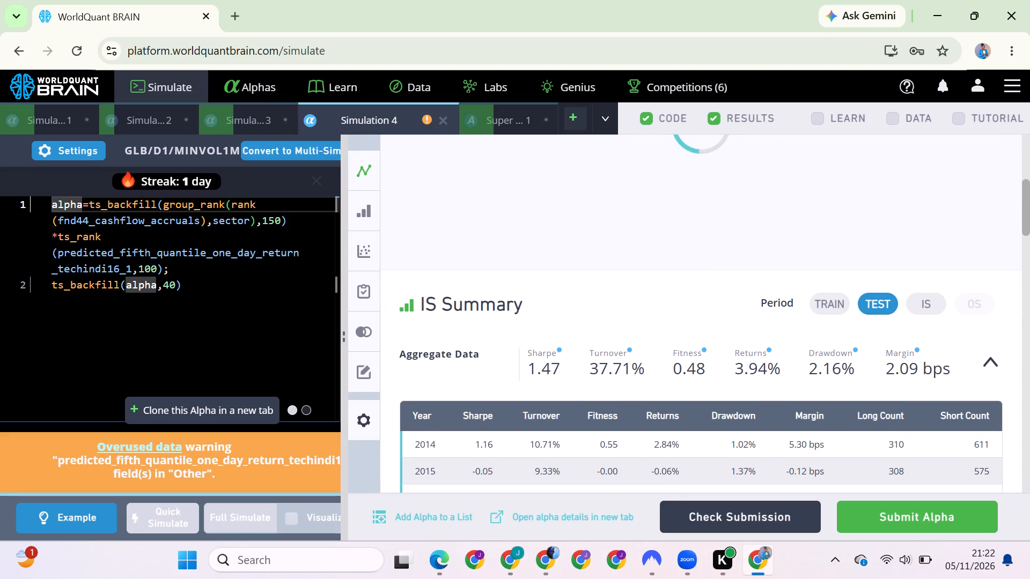
click(925, 301)
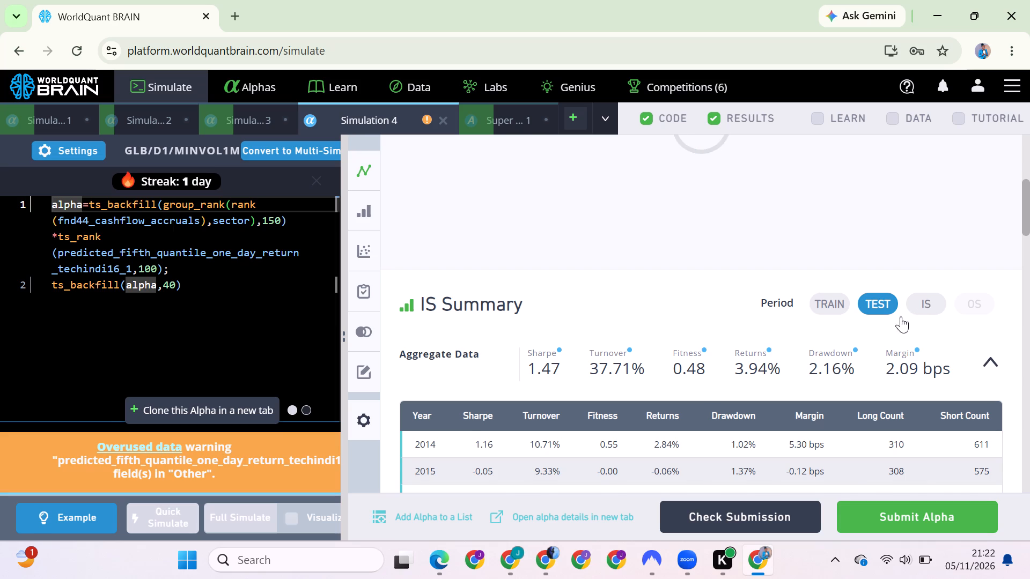
scroll(924, 314, up, 1)
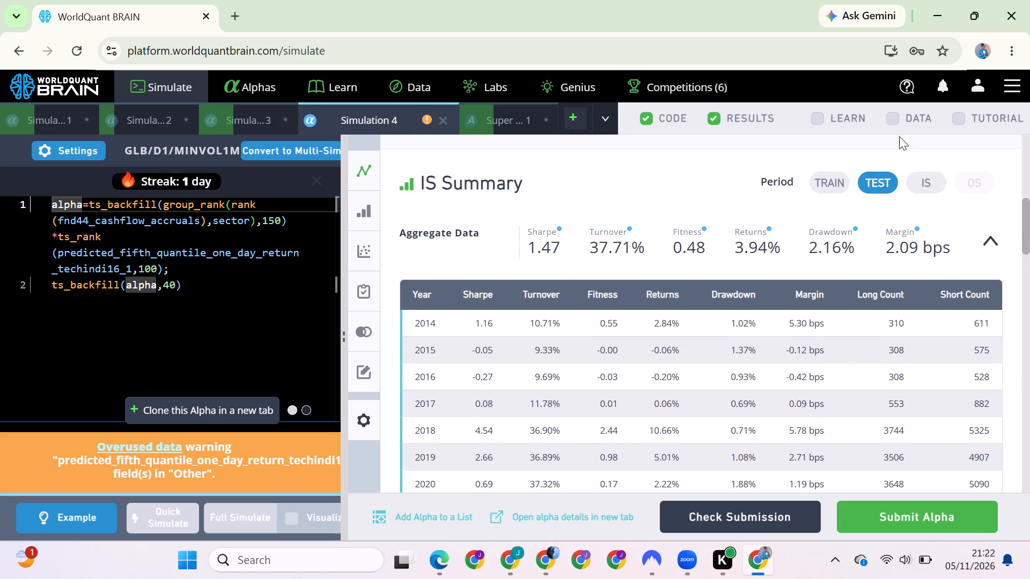
Show the data fields beside Simulation 4 and switch the category filter to Analyst.
click(892, 119)
click(515, 278)
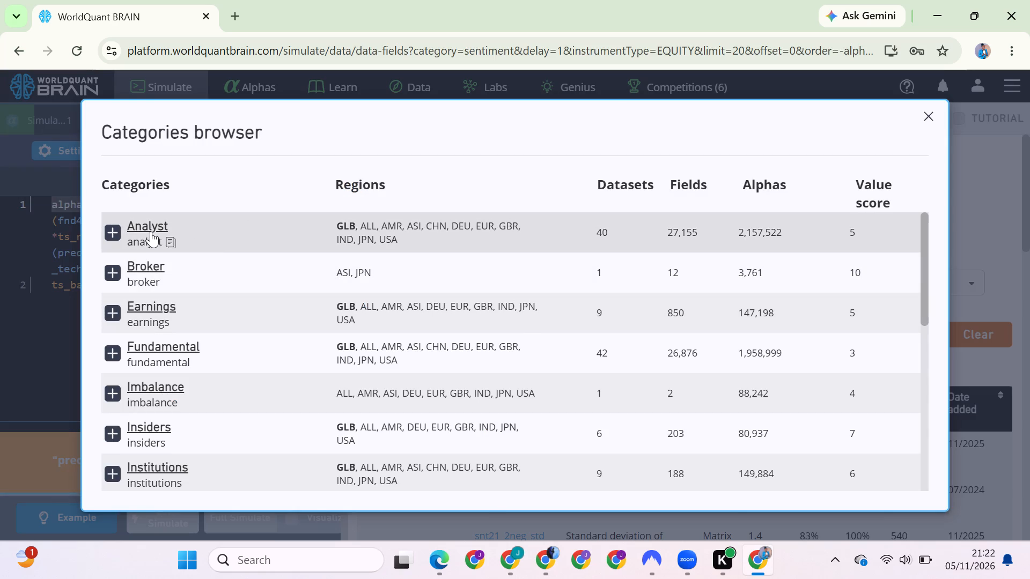
click(151, 231)
Copy anl15_gr_cal_fy0_gro from page 2 of the Analyst fields and replace fnd44_cashflow_accruals with it in Simulation 4's expression.
scroll(597, 398, down, 1)
scroll(716, 406, down, 3)
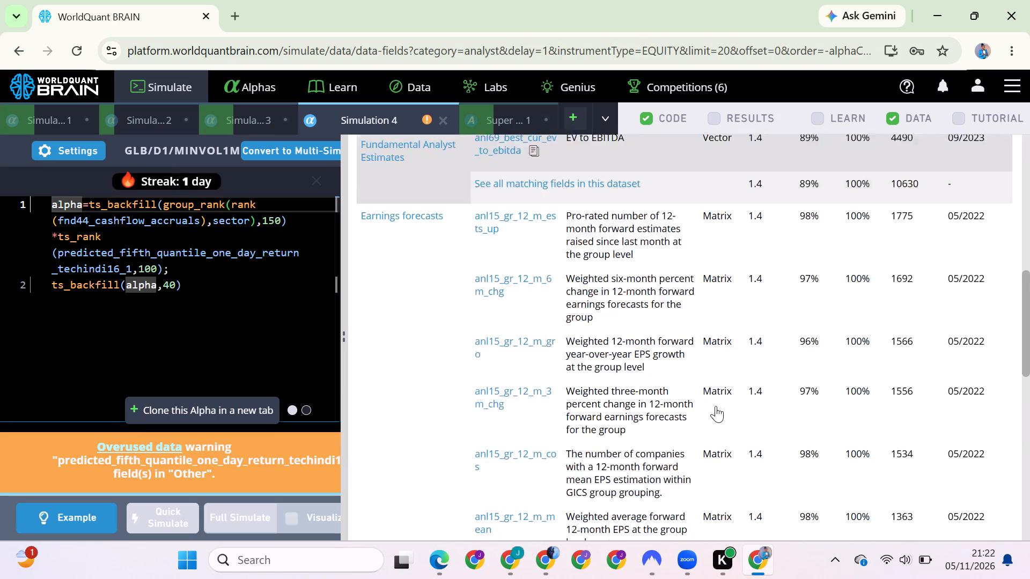
scroll(716, 406, down, 3)
click(881, 476)
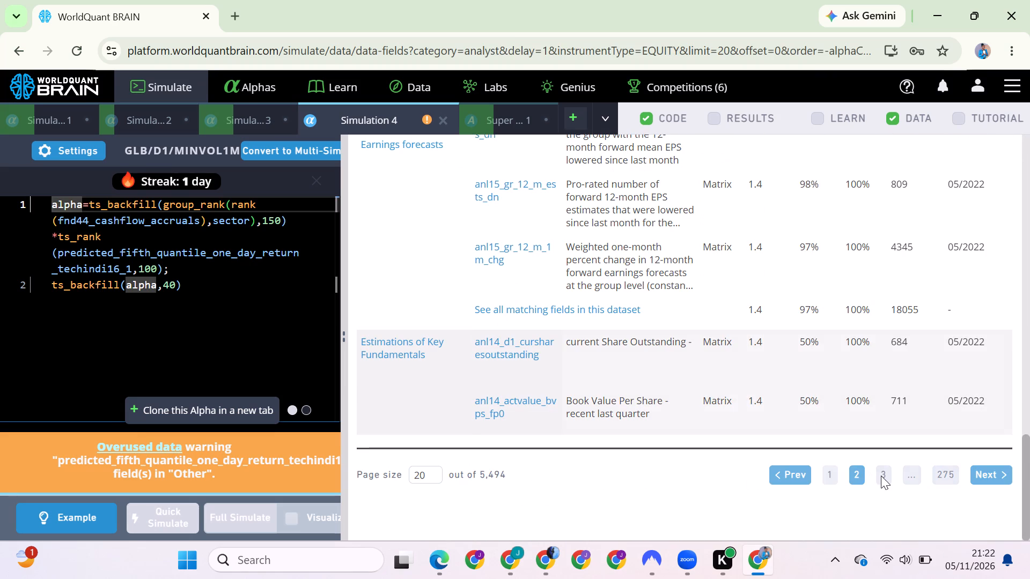
scroll(700, 437, up, 1)
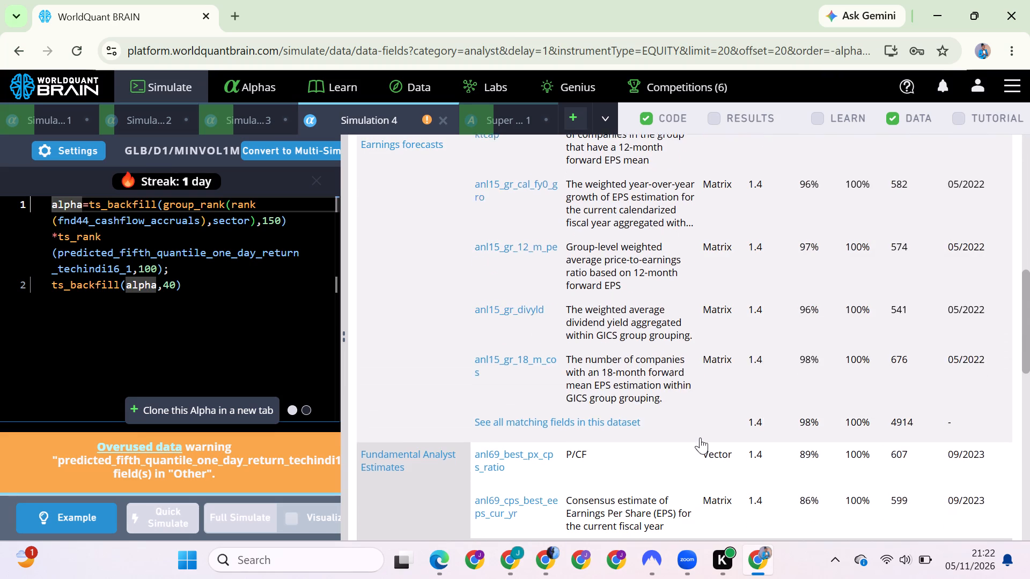
scroll(700, 437, up, 2)
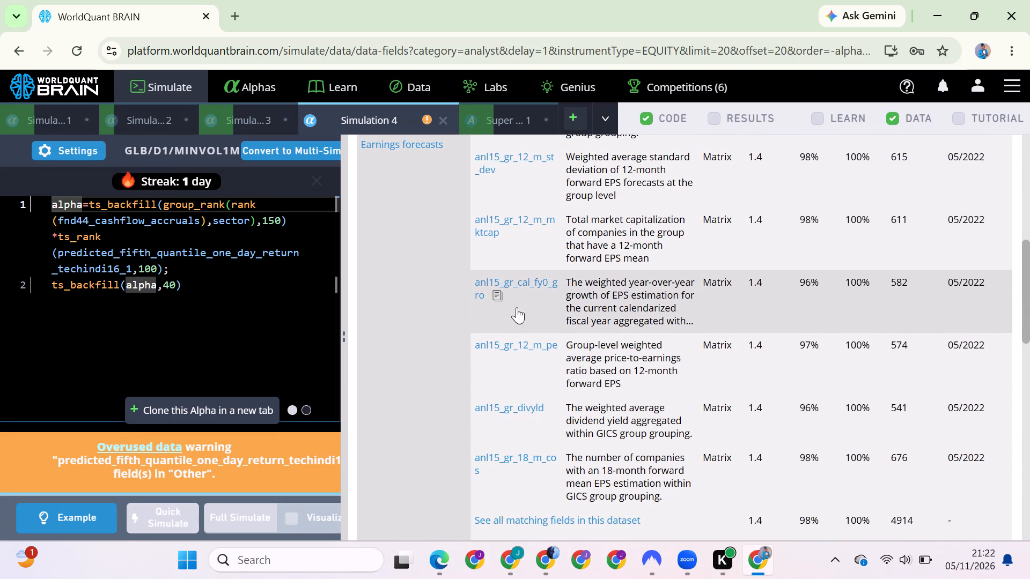
click(501, 297)
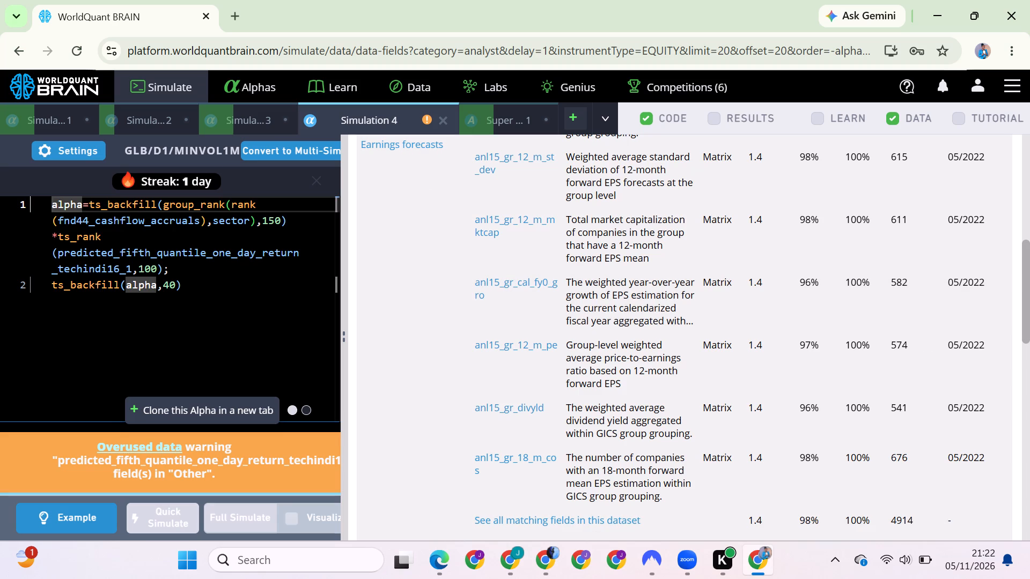
double_click(134, 226)
key(ctrl+v)
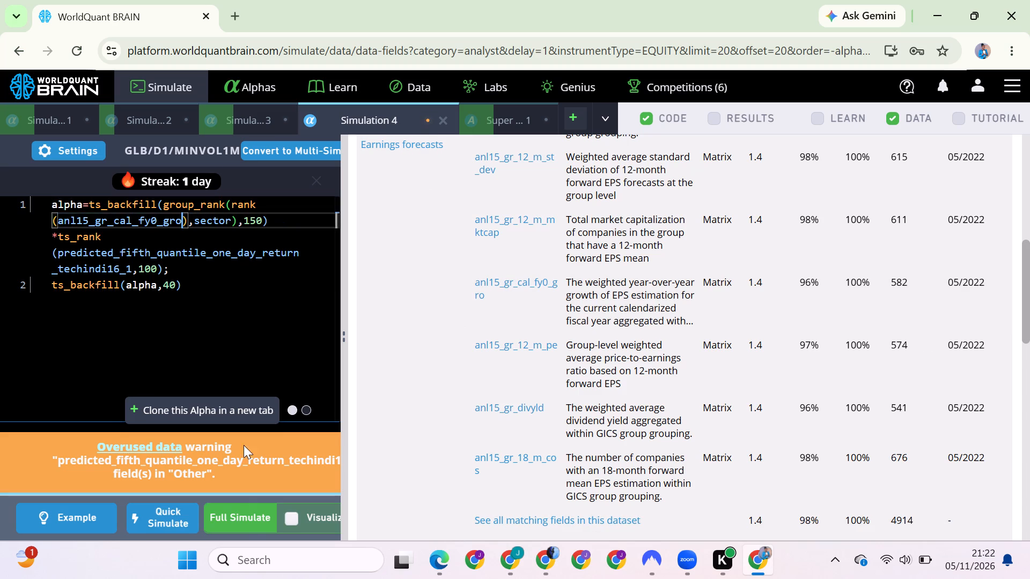
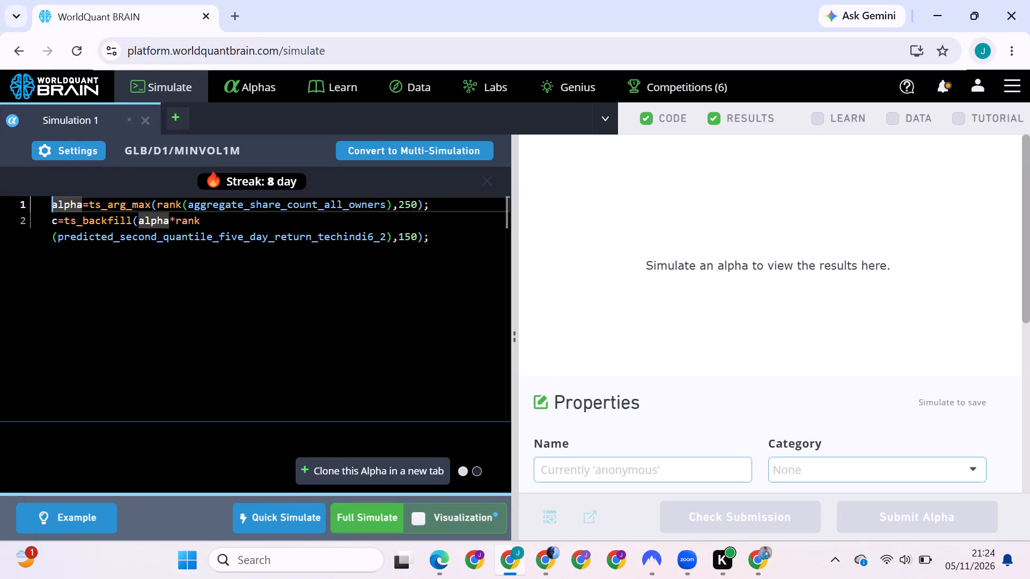
Narrow the code pane and show the data fields beside Simulation 1's expression.
drag(516, 263, 452, 266)
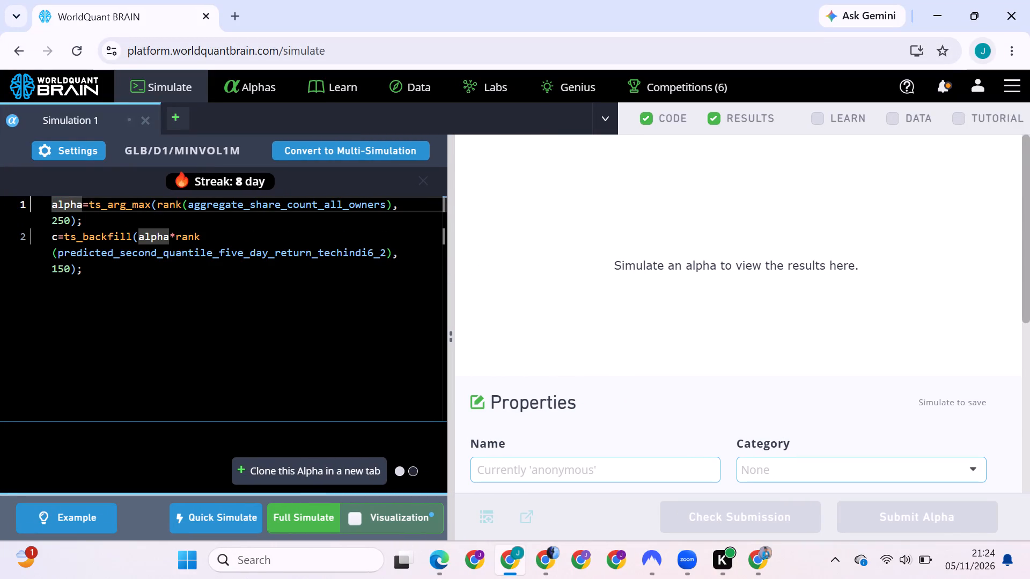
click(382, 322)
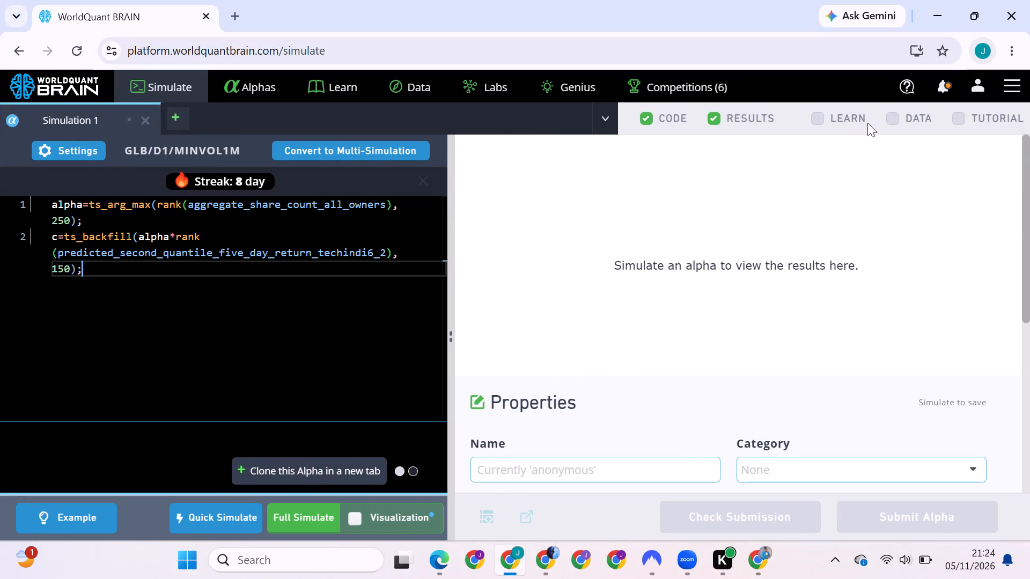
click(885, 125)
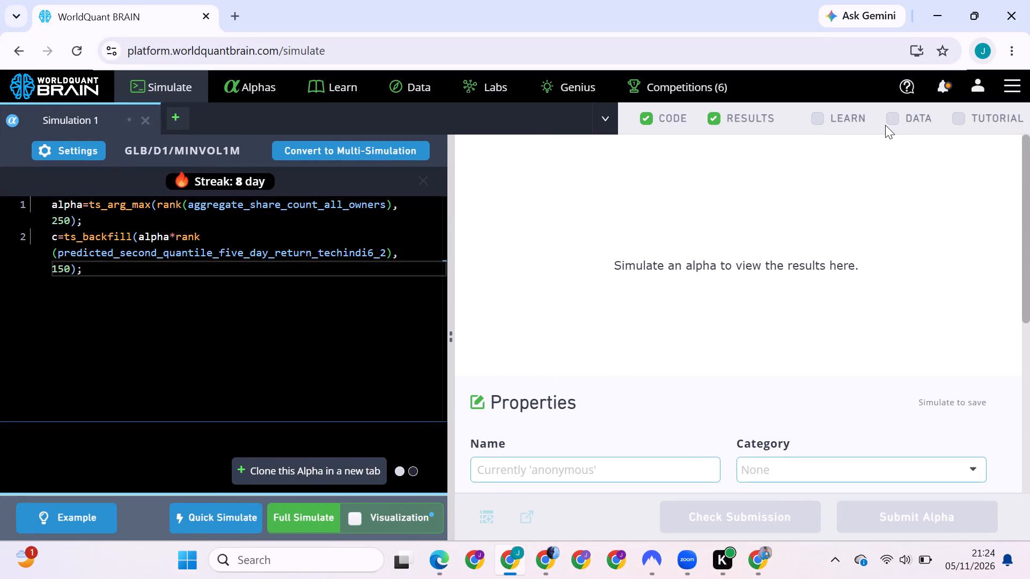